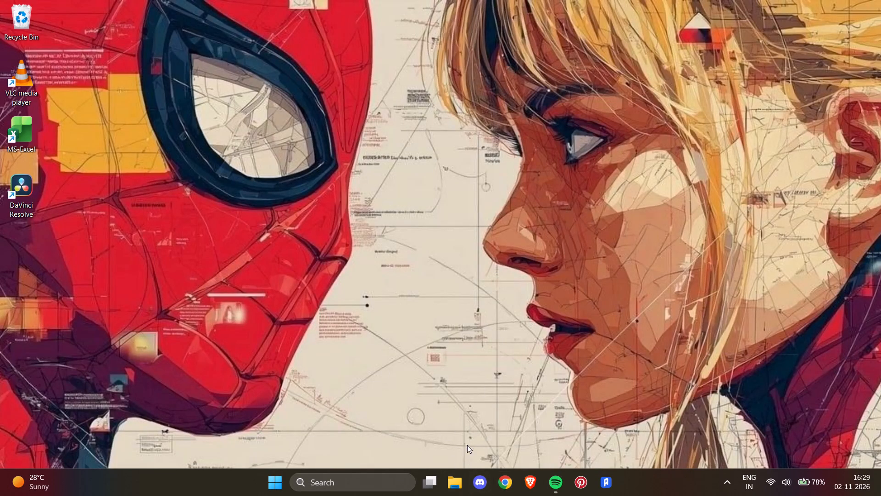
Open the Excel Que folder in File Explorer and look through the question images QUE-6 to QUE-11.
{"action": "left_click", "coordinate": [463, 487]}
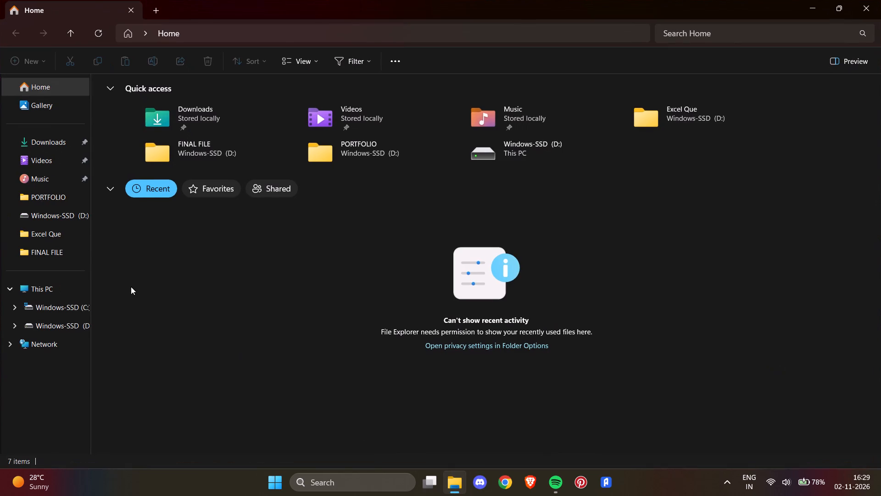
{"action": "left_click", "coordinate": [59, 235]}
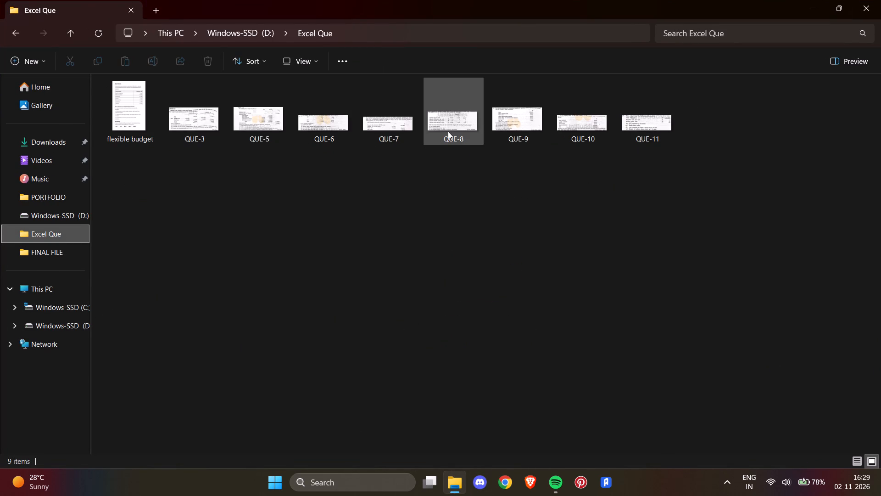
{"action": "double_click", "coordinate": [393, 132]}
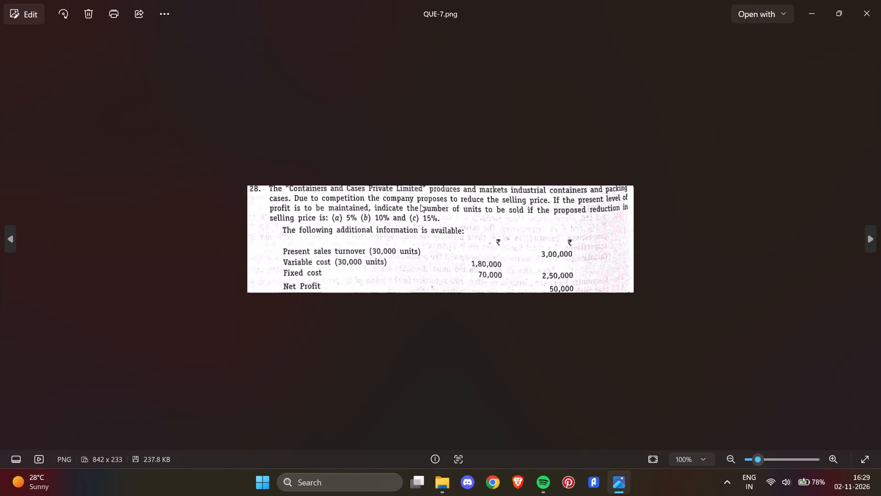
{"action": "key", "text": "Left"}
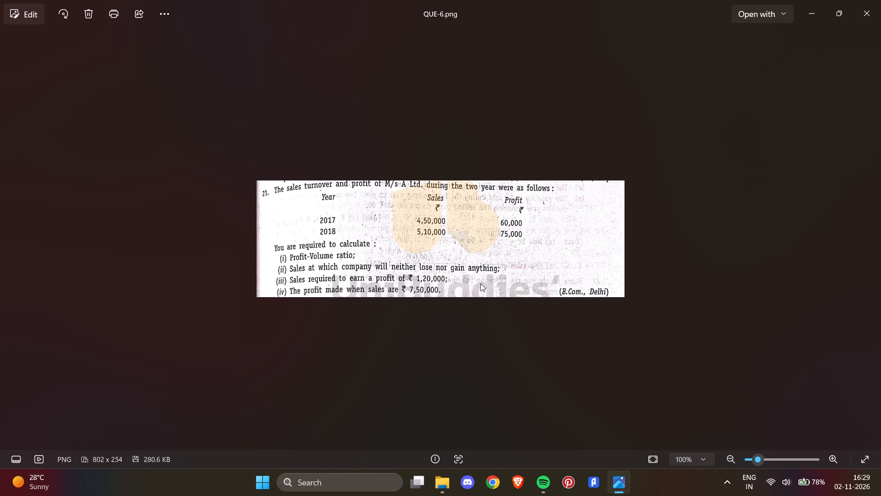
{"action": "key", "text": "Right"}
{"action": "key", "text": "Right"}
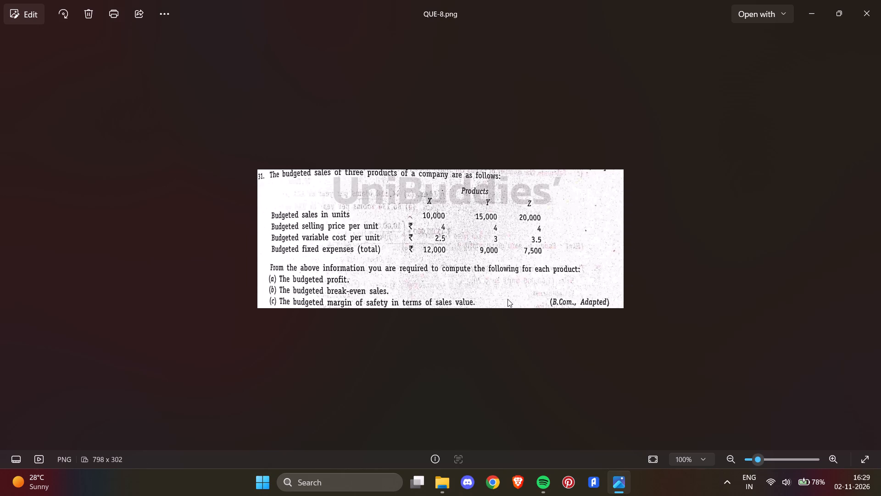
{"action": "key", "text": "Right"}
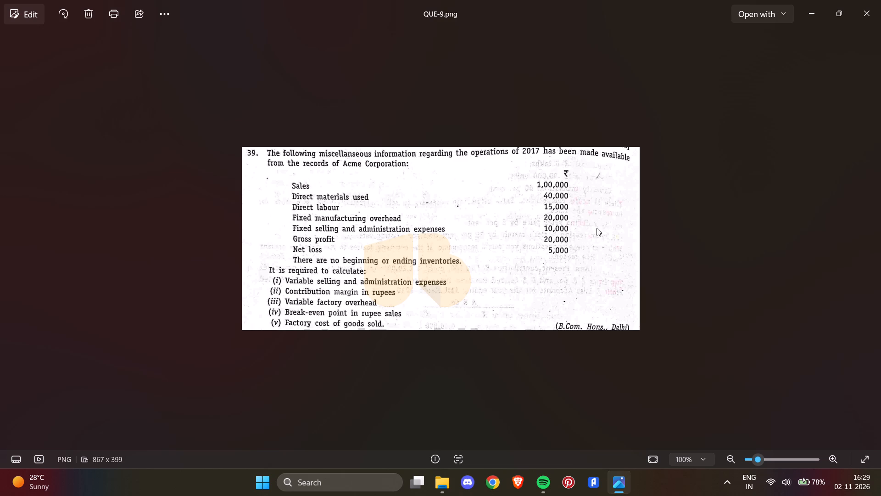
{"action": "key", "text": "Right"}
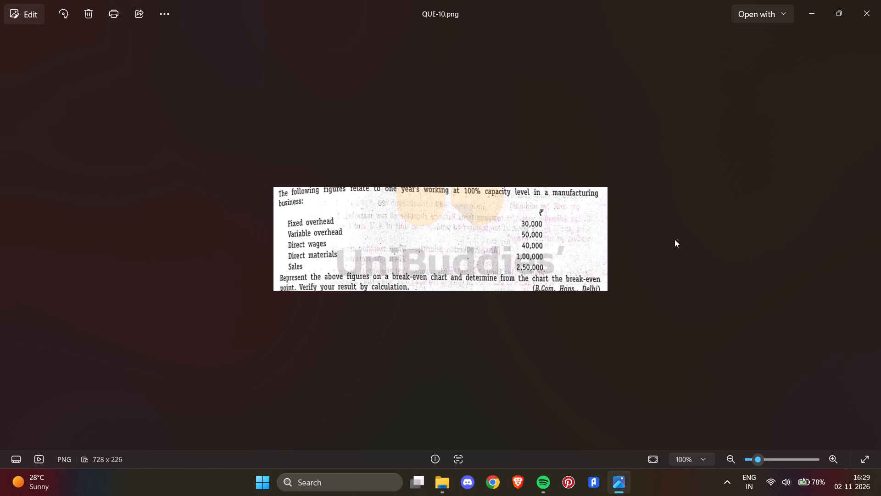
{"action": "key", "text": "Right"}
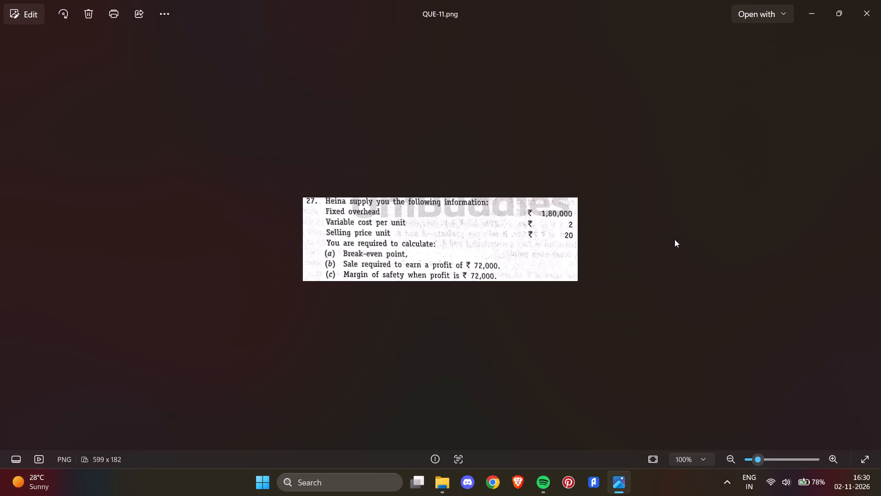
{"action": "key", "text": "Left"}
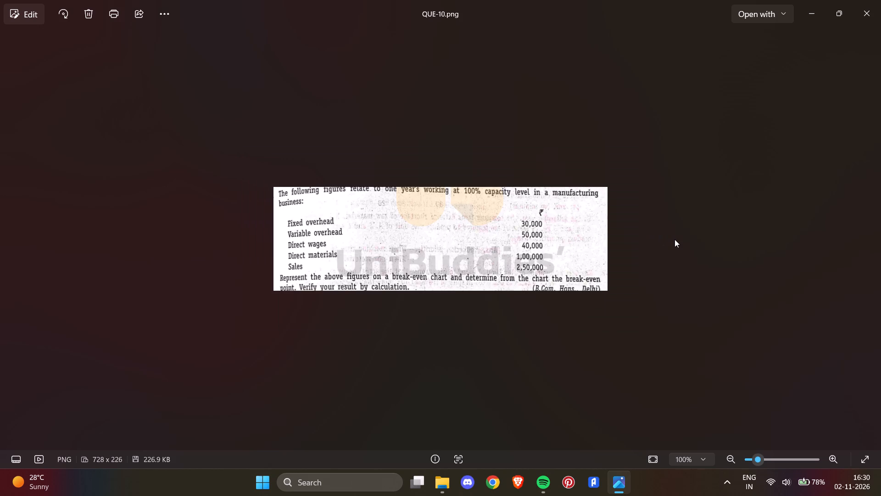
{"action": "key", "text": "Left"}
{"action": "left_click", "coordinate": [862, 8]}
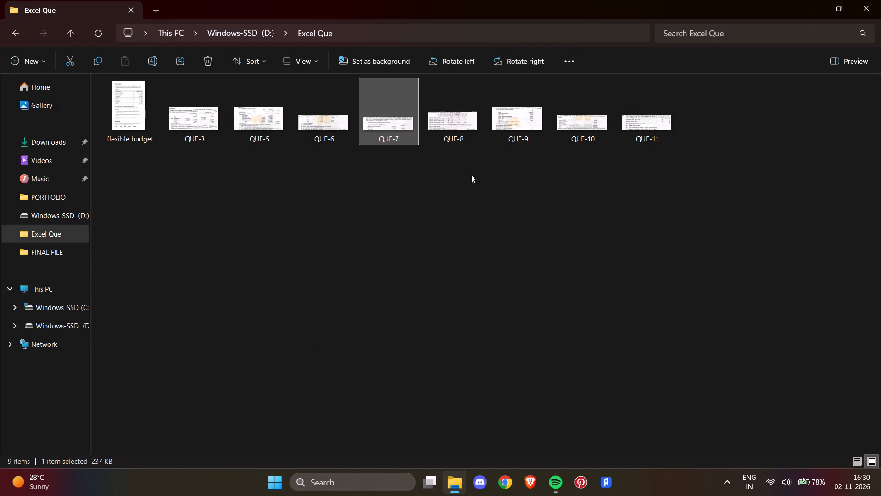
Examine the flexible budget, QUE-3 and QUE-5 question images one by one.
{"action": "left_click", "coordinate": [132, 112]}
{"action": "left_click", "coordinate": [132, 112]}
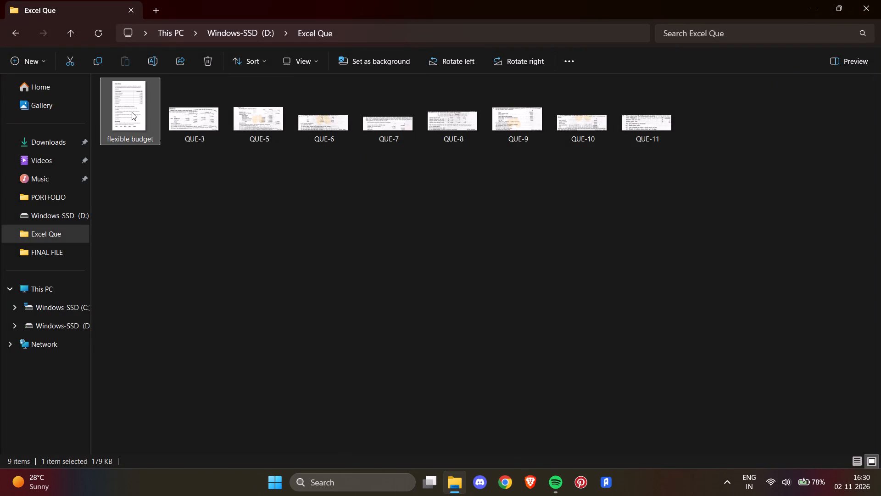
{"action": "double_click", "coordinate": [140, 108]}
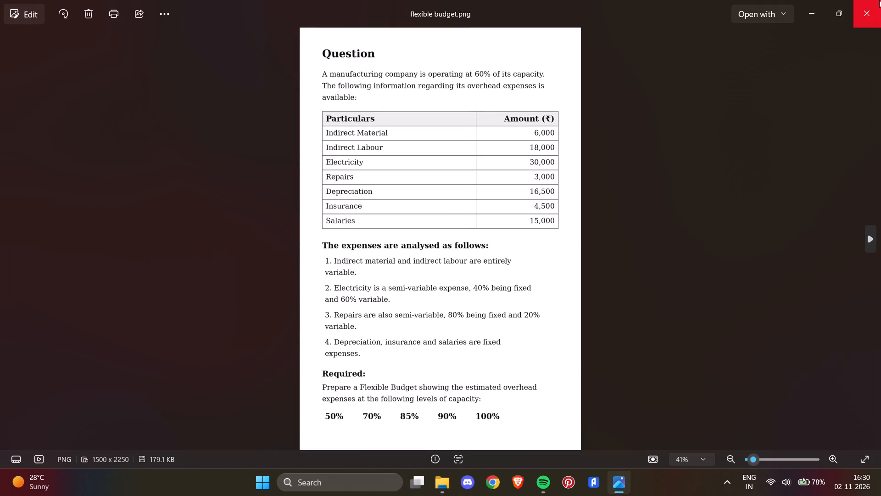
{"action": "left_click", "coordinate": [879, 0]}
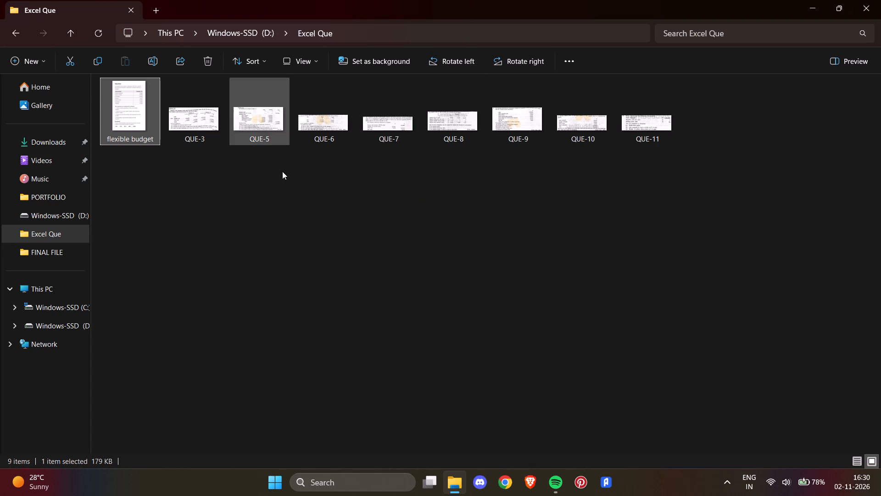
{"action": "double_click", "coordinate": [202, 124]}
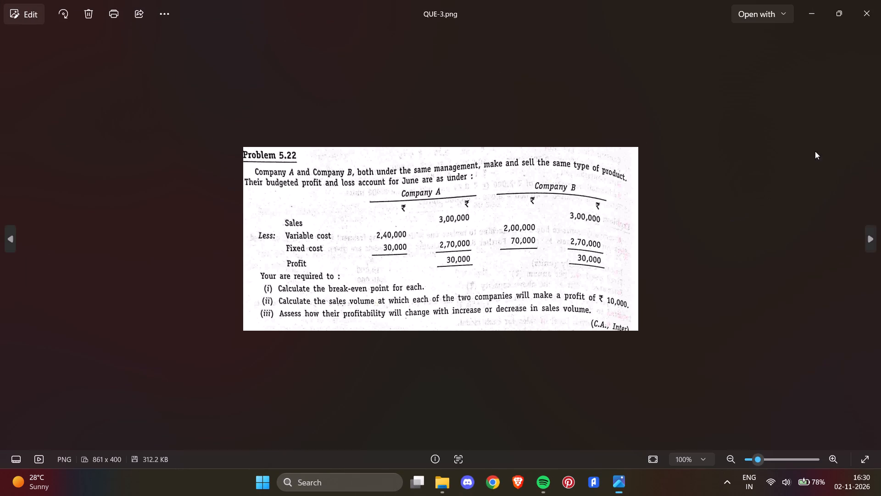
{"action": "left_click", "coordinate": [879, 11]}
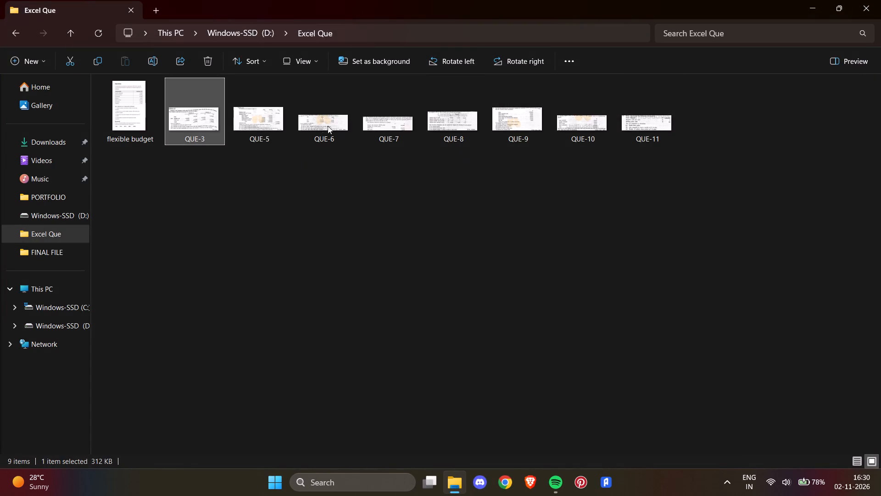
{"action": "double_click", "coordinate": [256, 122]}
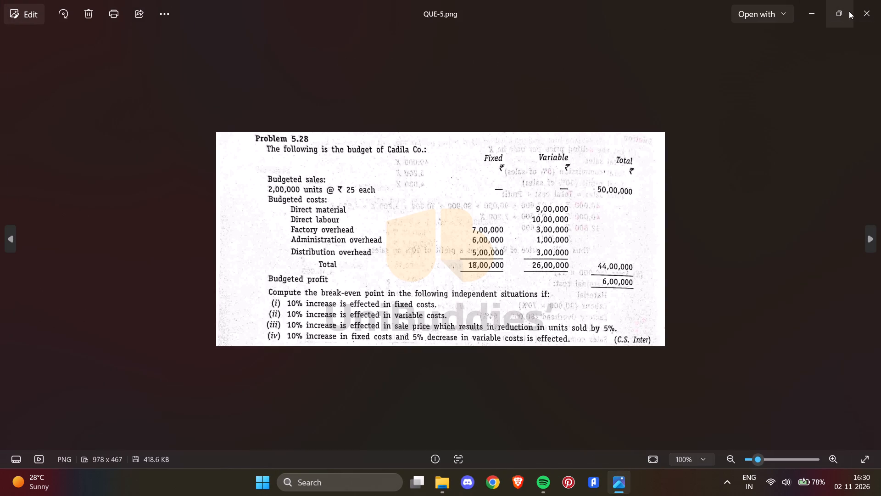
{"action": "left_click", "coordinate": [864, 6]}
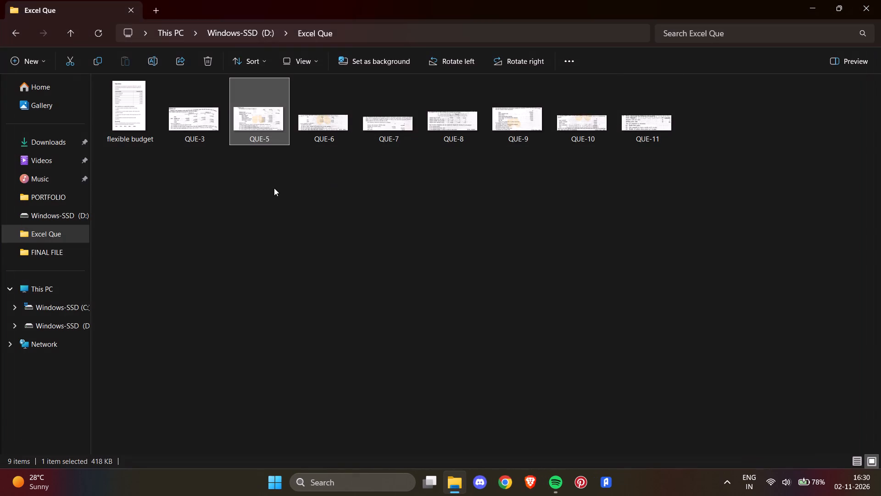
Delete the QUE-3 and QUE-5 images from the Excel Que folder.
{"action": "left_click_drag", "start_coordinate": [270, 182], "coordinate": [214, 123]}
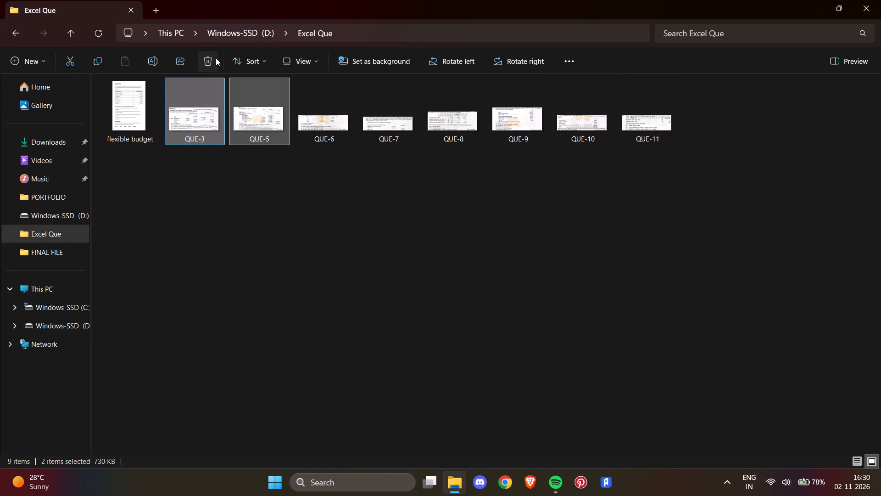
{"action": "left_click", "coordinate": [210, 51]}
Review the remaining question images, QUE-11 back through QUE-6, comparing what each problem asks for.
{"action": "double_click", "coordinate": [534, 132]}
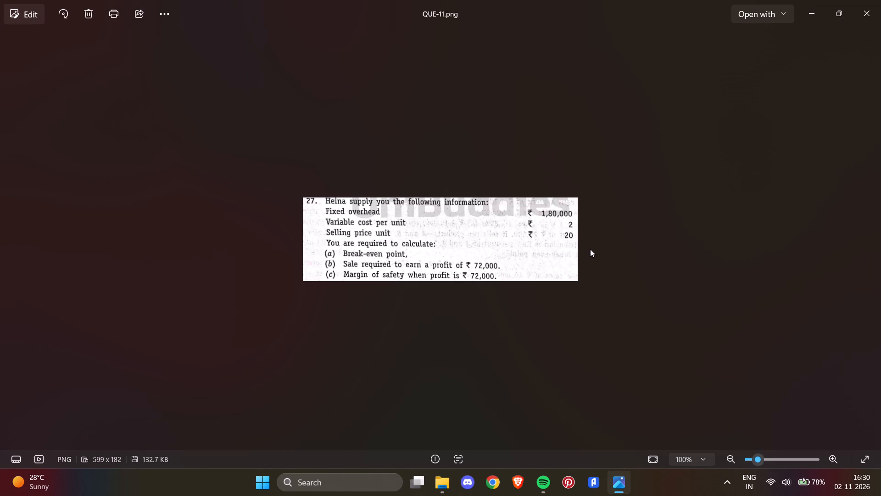
{"action": "left_click", "coordinate": [880, 5]}
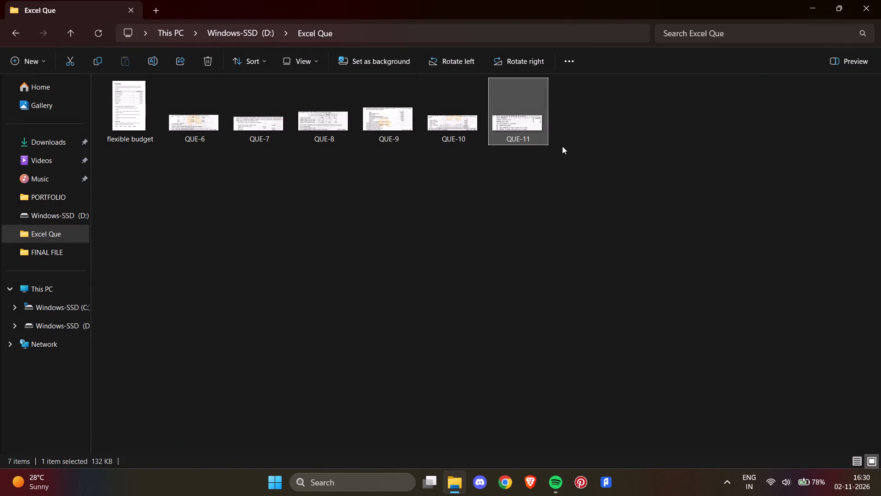
{"action": "left_click", "coordinate": [454, 127]}
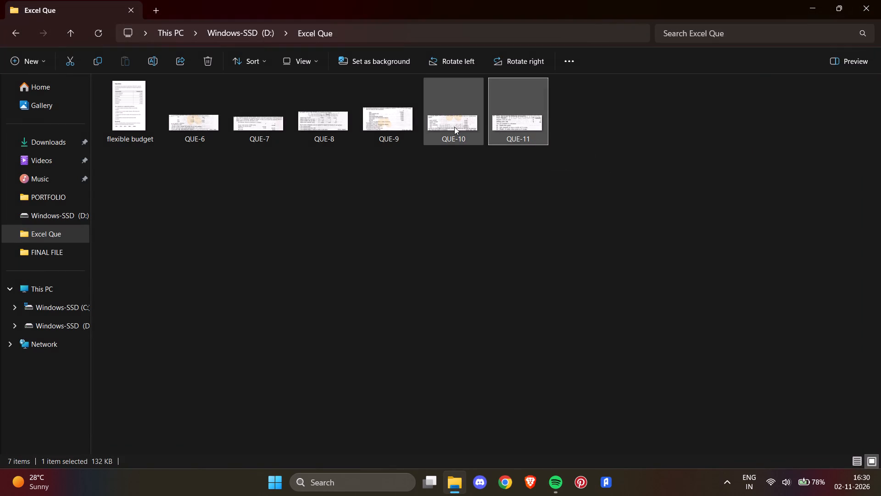
{"action": "double_click", "coordinate": [454, 127]}
{"action": "key", "text": "Left"}
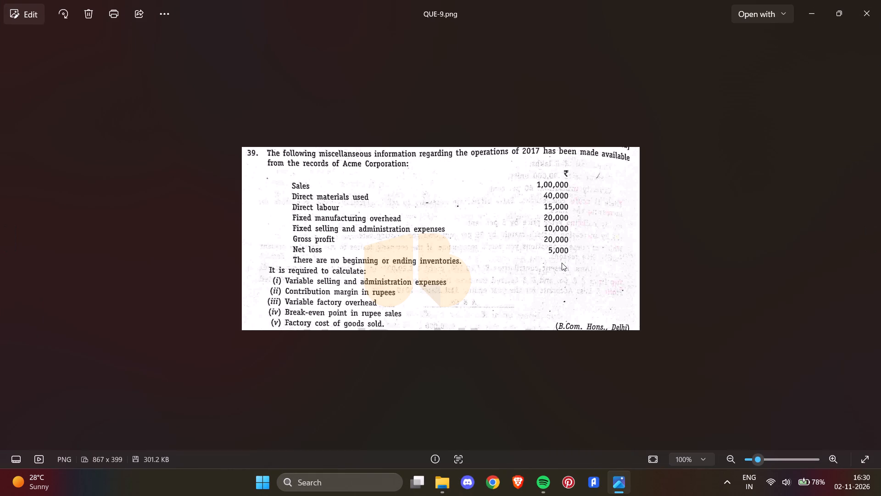
{"action": "key", "text": "Left"}
{"action": "key", "text": "Left"}
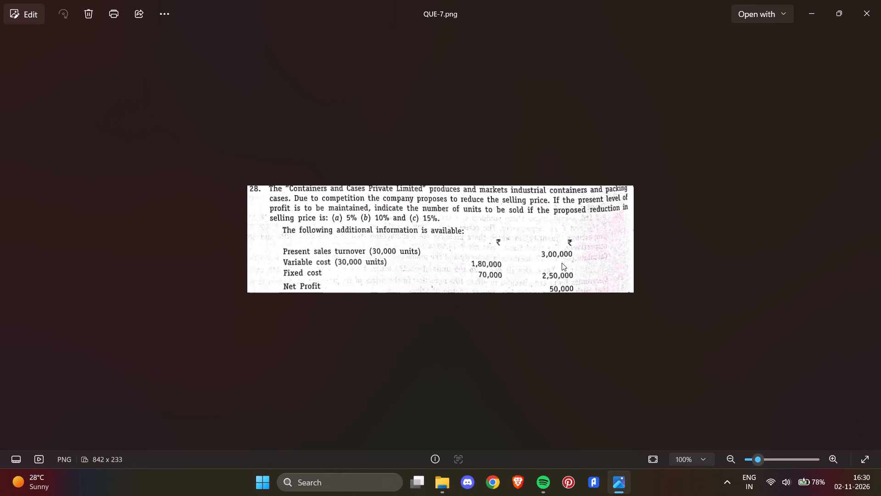
{"action": "key", "text": "Left"}
{"action": "key", "text": "Down"}
{"action": "key", "text": "Down"}
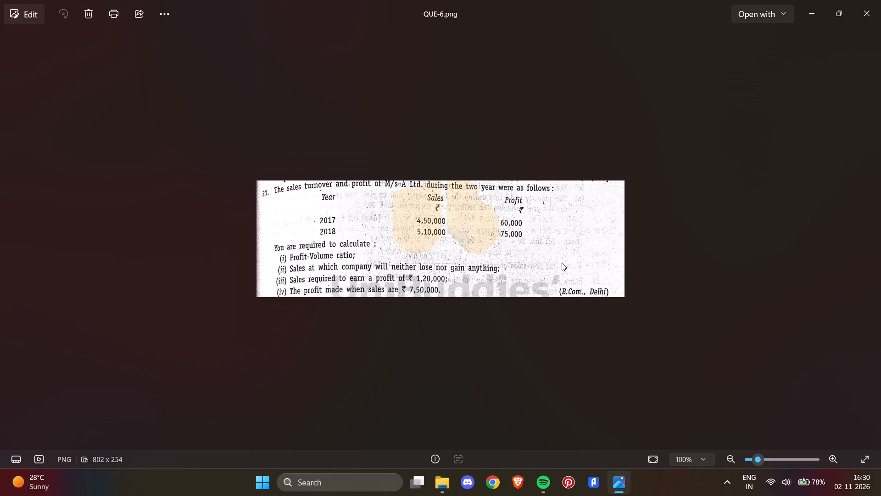
{"action": "key", "text": "Down"}
{"action": "key", "text": "Left"}
{"action": "key", "text": "Right"}
{"action": "key", "text": "Right"}
{"action": "key", "text": "Right"}
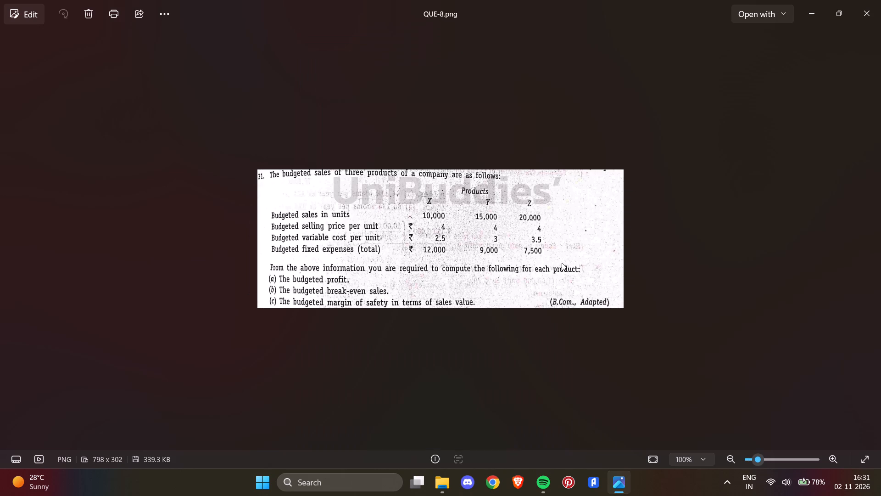
{"action": "key", "text": "Right"}
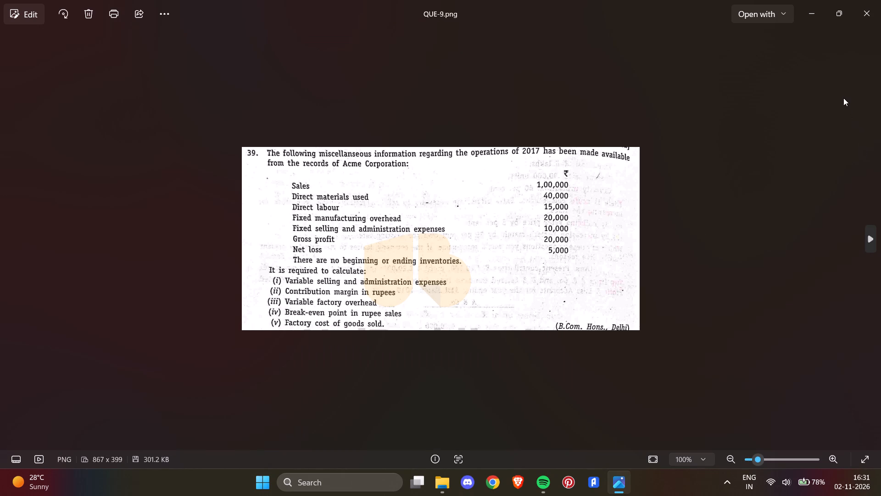
{"action": "key", "text": "Right"}
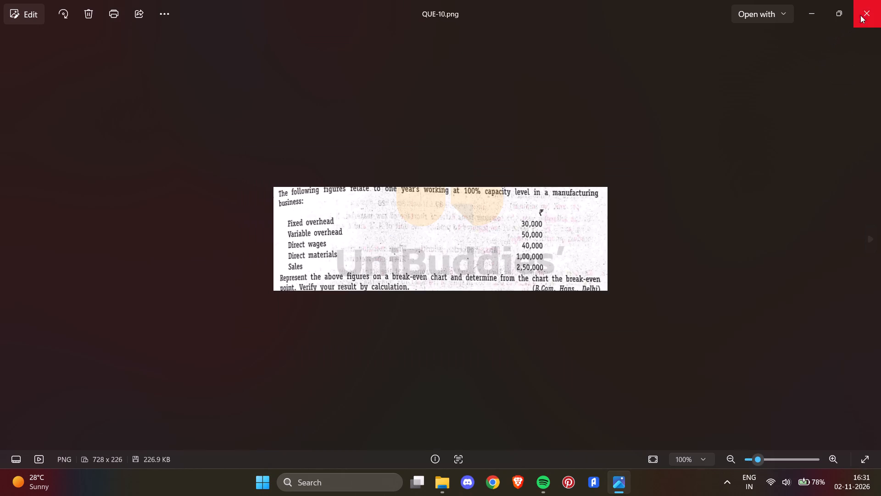
{"action": "key", "text": "Right"}
{"action": "left_click", "coordinate": [863, 12]}
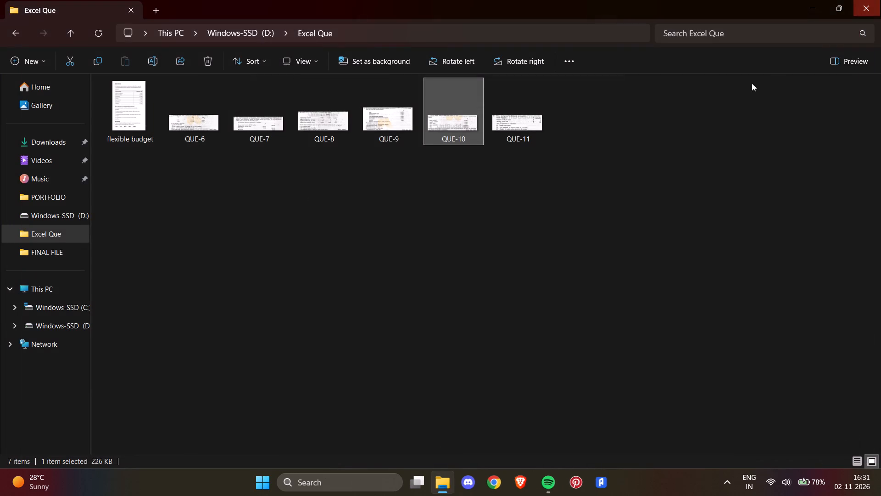
Check the QUE-6 image and delete it from the folder.
{"action": "double_click", "coordinate": [191, 130]}
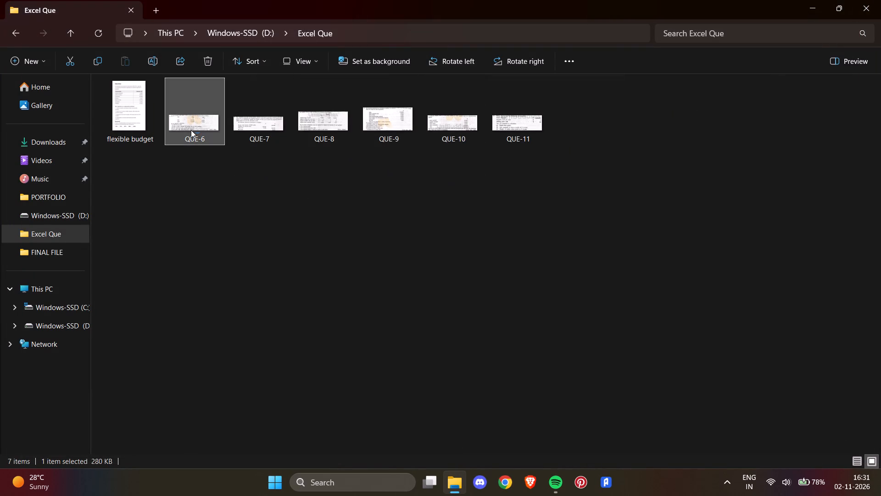
{"action": "left_click_drag", "start_coordinate": [870, 7], "coordinate": [865, 9]}
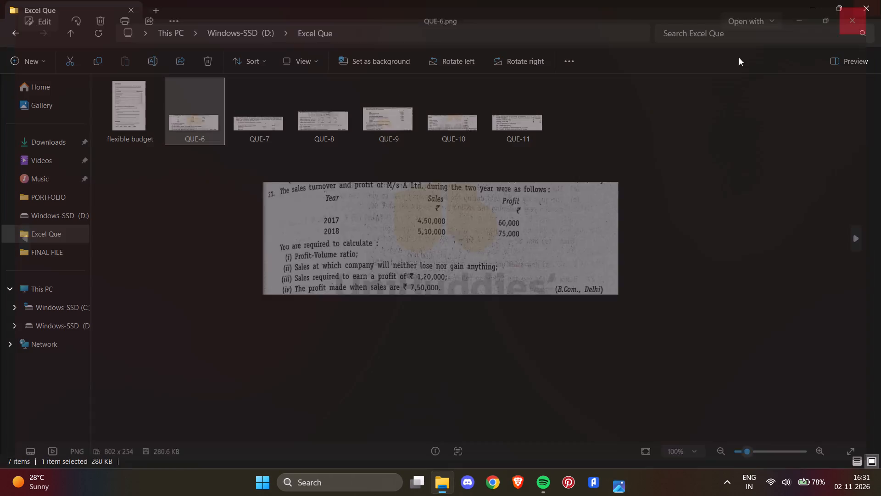
{"action": "left_click", "coordinate": [202, 62]}
View the QUE-7 image and delete it, turning off the deletion warning for future files.
{"action": "double_click", "coordinate": [187, 134]}
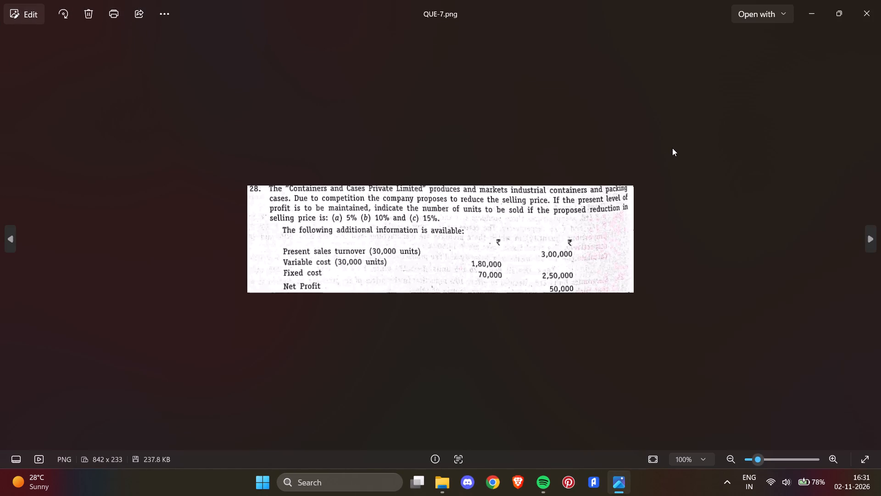
{"action": "key", "text": "Delete"}
{"action": "left_click", "coordinate": [389, 239]}
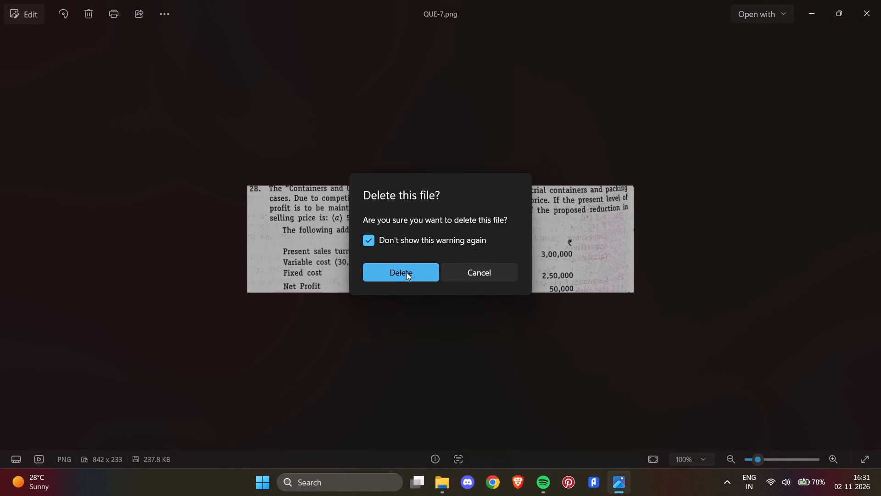
{"action": "left_click", "coordinate": [407, 272]}
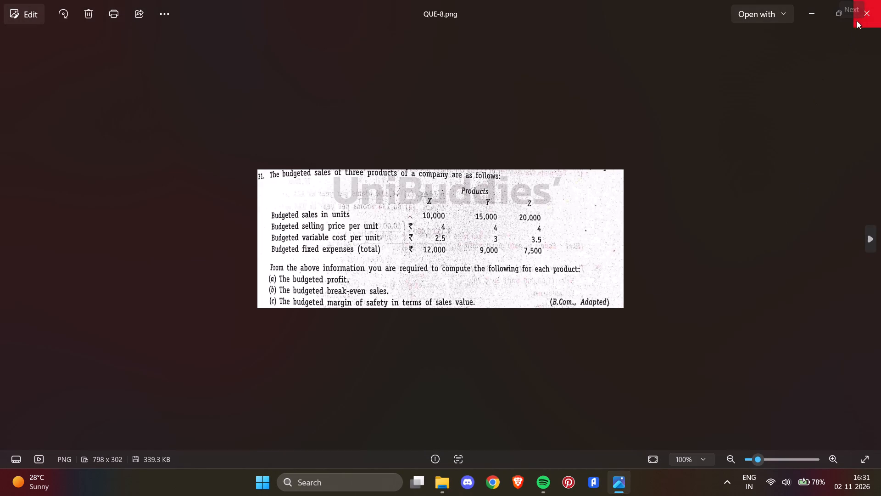
Delete the QUE-8 image and close the image viewer.
{"action": "key", "text": "Delete"}
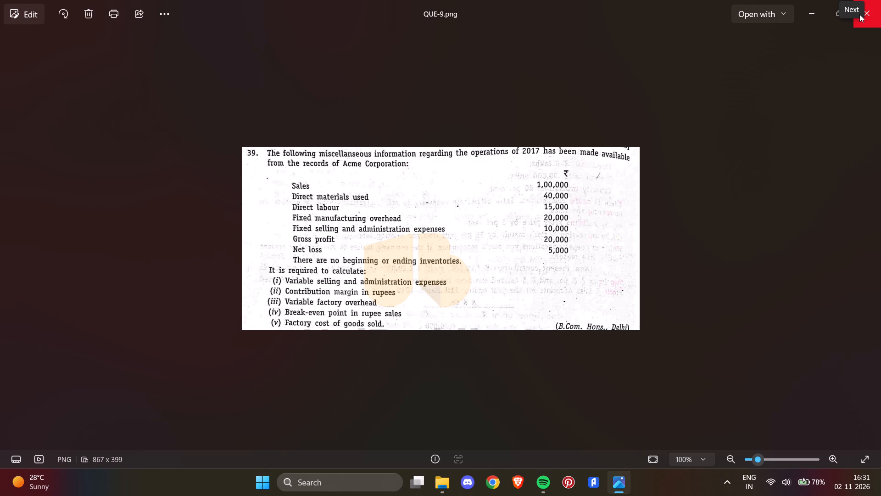
{"action": "left_click", "coordinate": [878, 3]}
Compare the QUE-9, QUE-10 and QUE-11 question images, delete QUE-10 from the folder, and close the image viewer.
{"action": "double_click", "coordinate": [203, 124]}
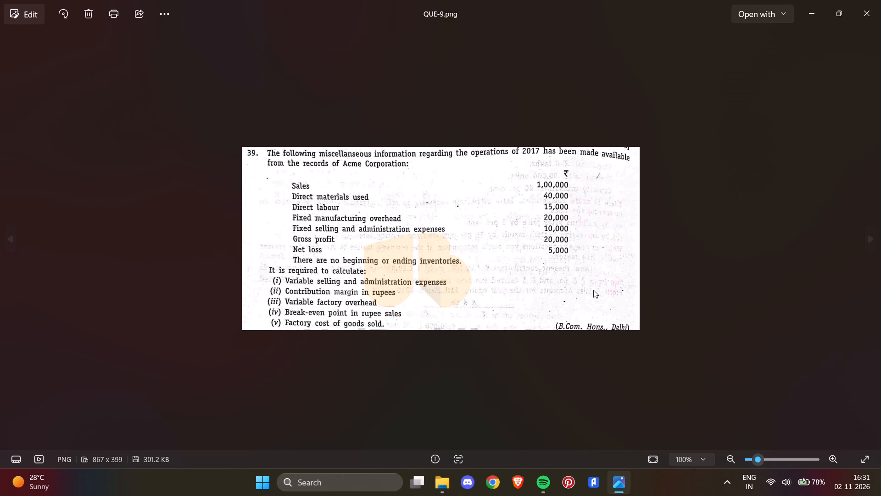
{"action": "key", "text": "Right"}
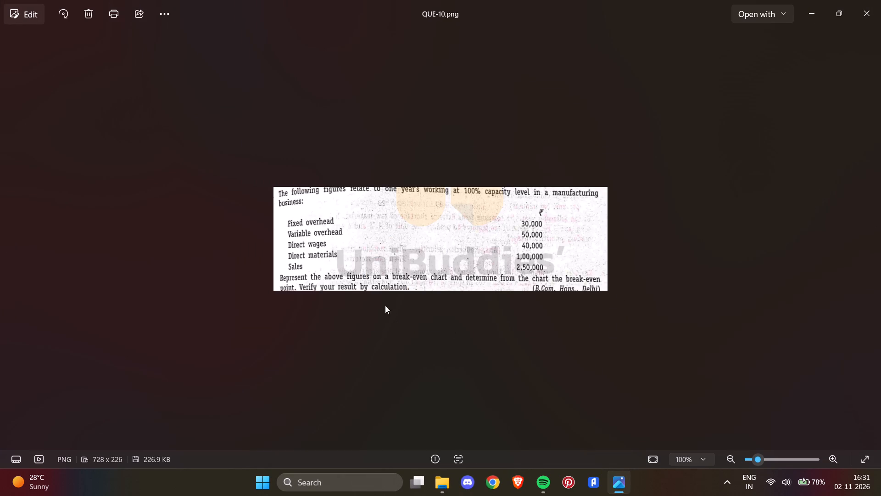
{"action": "left_click", "coordinate": [490, 296]}
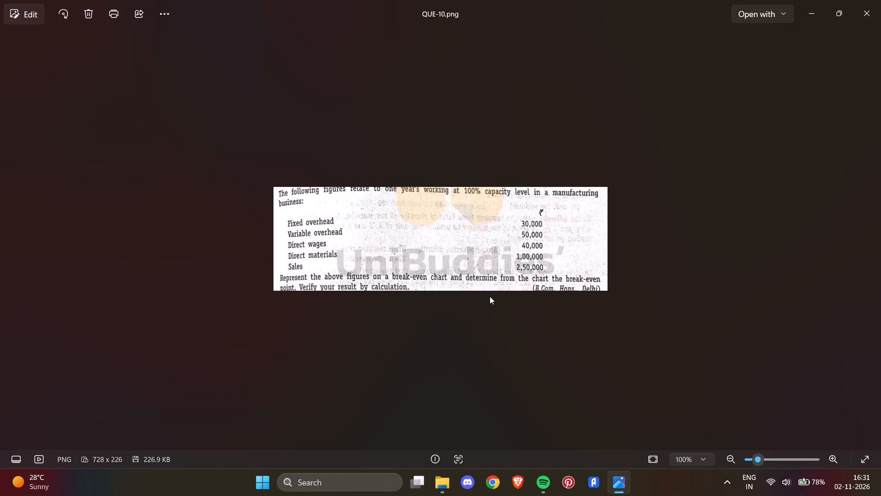
{"action": "left_click", "coordinate": [490, 296]}
{"action": "key", "text": "Right"}
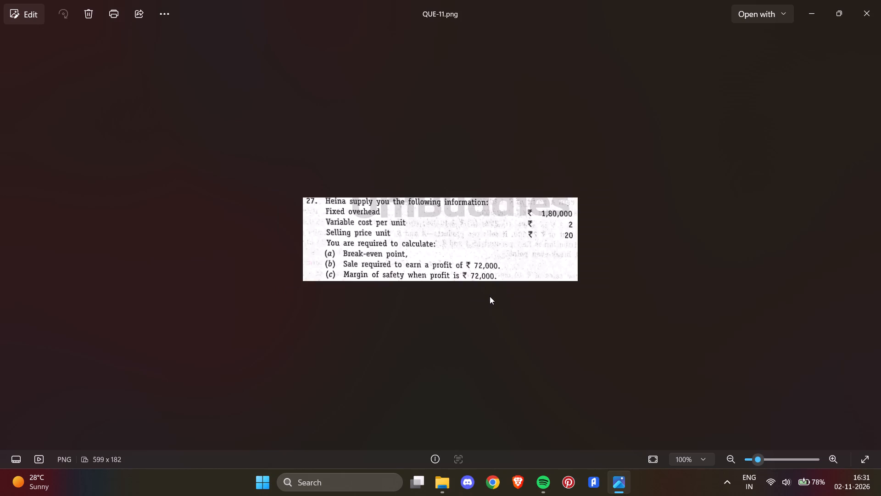
{"action": "key", "text": "Left"}
{"action": "key", "text": "Left"}
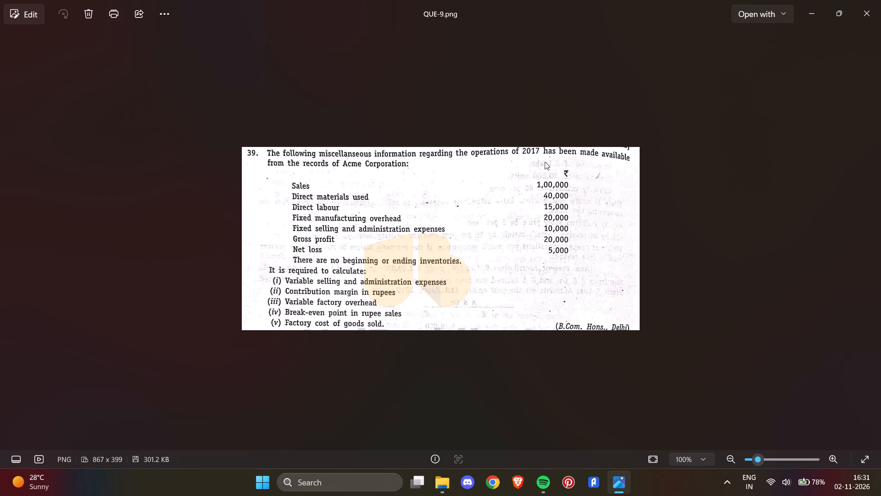
{"action": "key", "text": "Right"}
{"action": "key", "text": "Delete"}
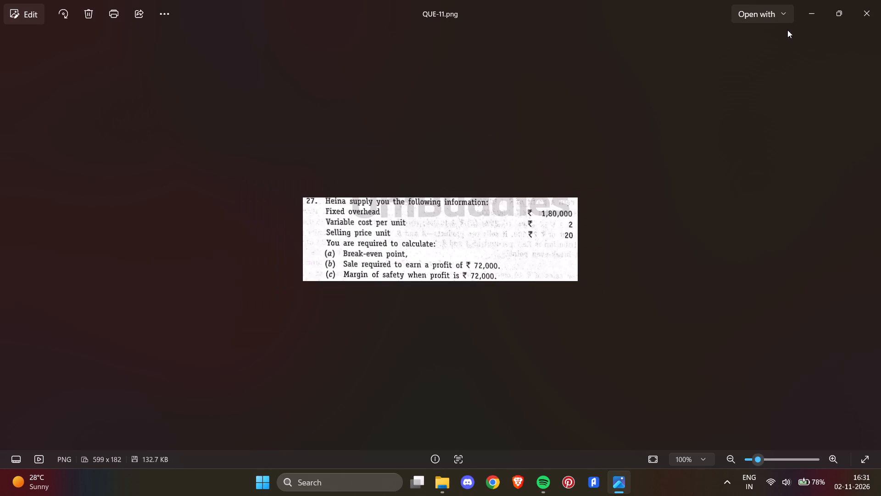
{"action": "left_click", "coordinate": [874, 1]}
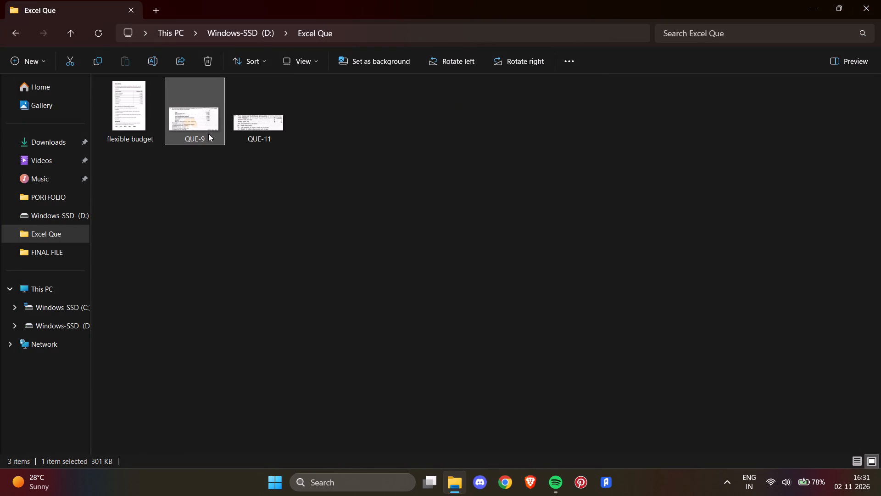
Rename the QUE-11 image in the Excel Que folder as QUE-10.
{"action": "left_click", "coordinate": [246, 135]}
{"action": "key", "text": "F2"}
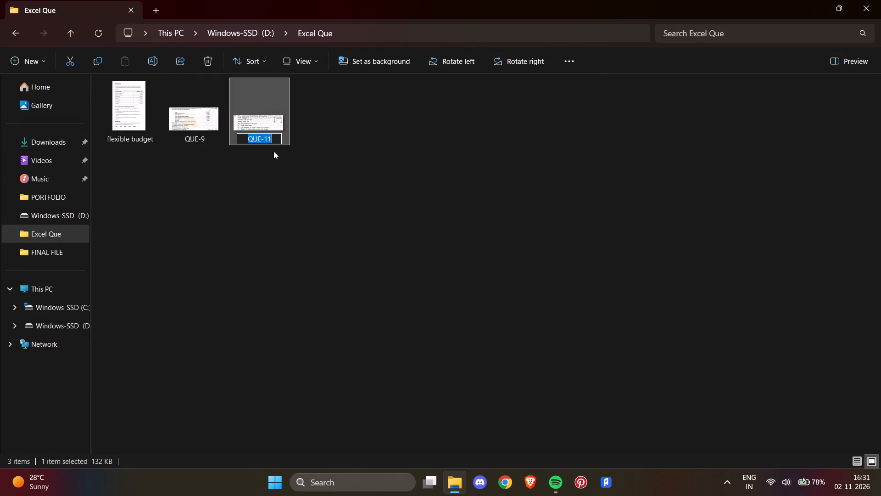
{"action": "key", "text": "BackSpace"}
{"action": "type", "text": "QU"}
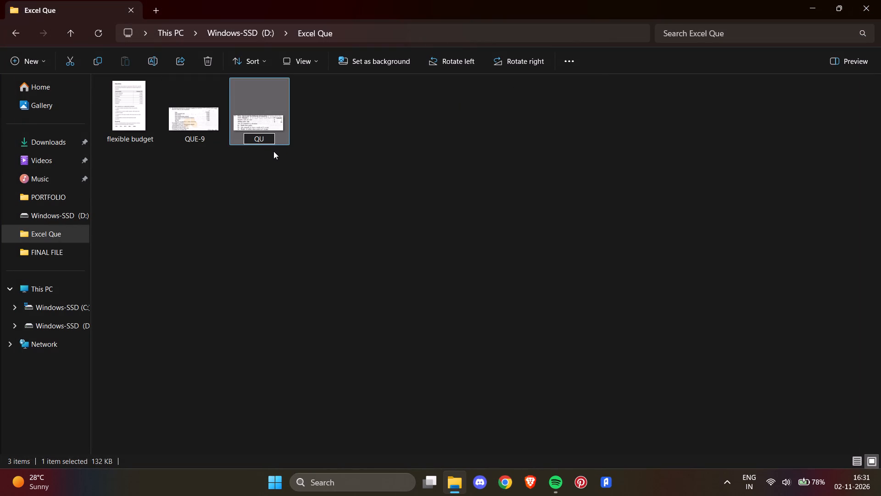
{"action": "key", "text": "e"}
{"action": "key", "text": "minus"}
{"action": "type", "text": "10"}
{"action": "key", "text": "Return"}
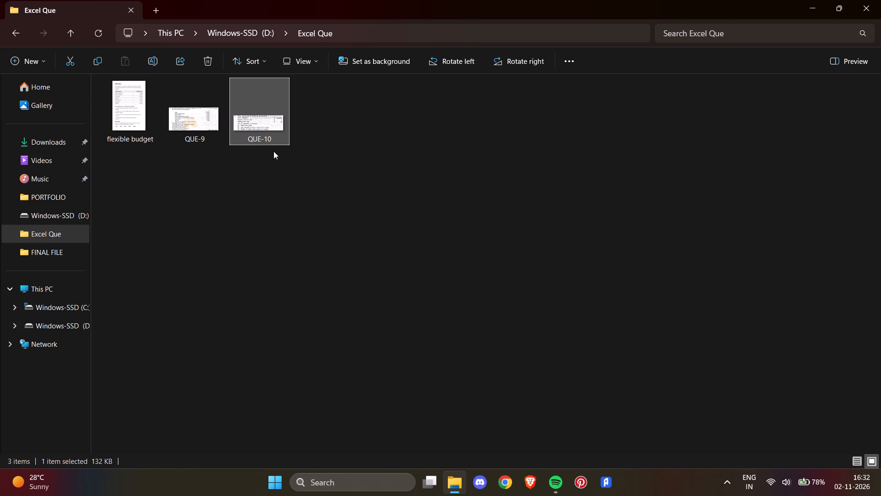
Check which images are in the FINAL FILE folder and close the file window.
{"action": "left_click", "coordinate": [60, 254]}
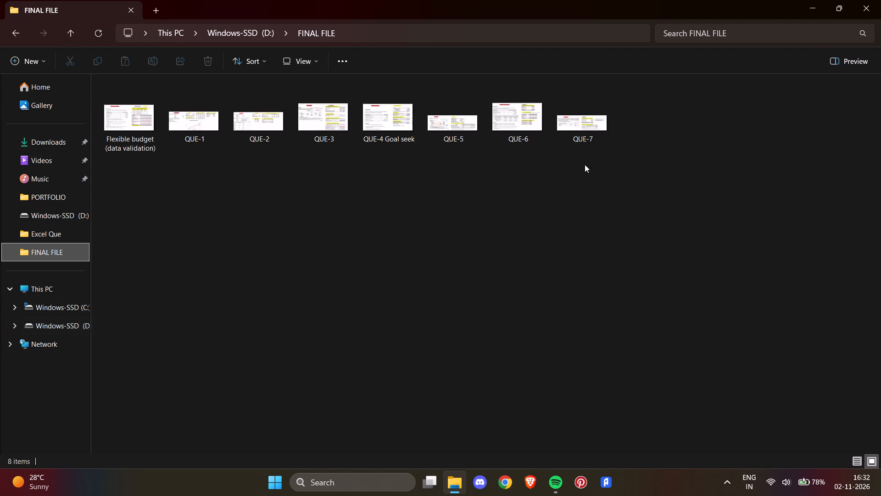
{"action": "left_click", "coordinate": [880, 5]}
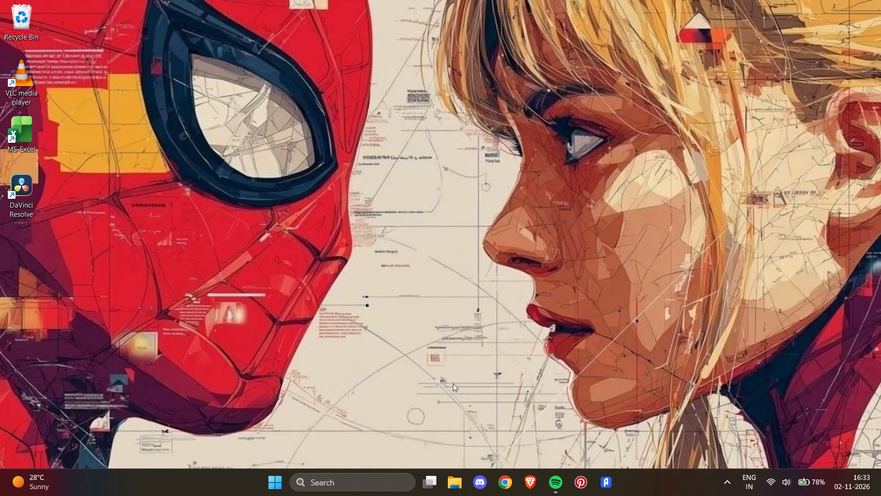
Start Excel, look through its recent workbooks and OneDrive location for the needed file, and close Excel.
{"action": "double_click", "coordinate": [24, 126]}
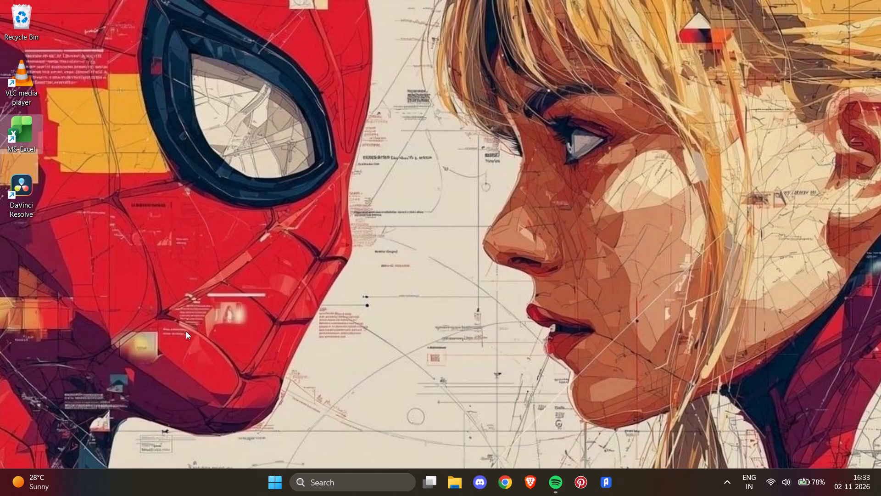
{"action": "double_click", "coordinate": [25, 127]}
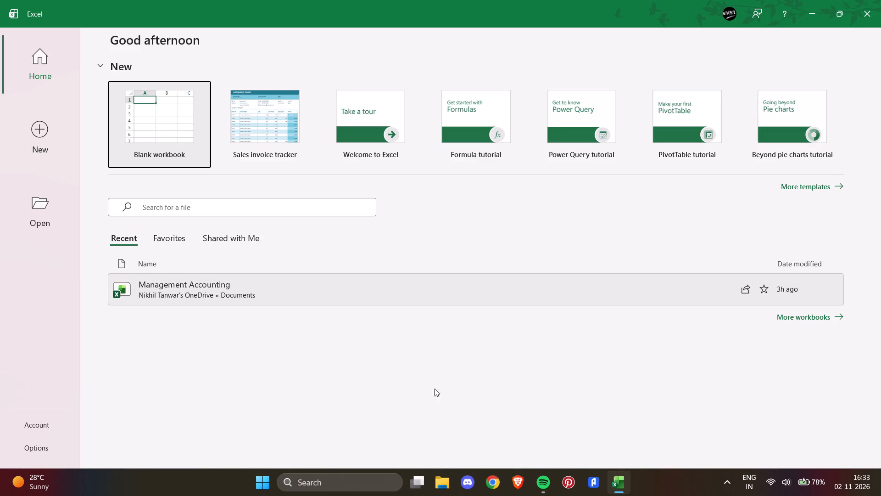
{"action": "scroll", "coordinate": [424, 364], "scroll_direction": "up", "scroll_amount": 6}
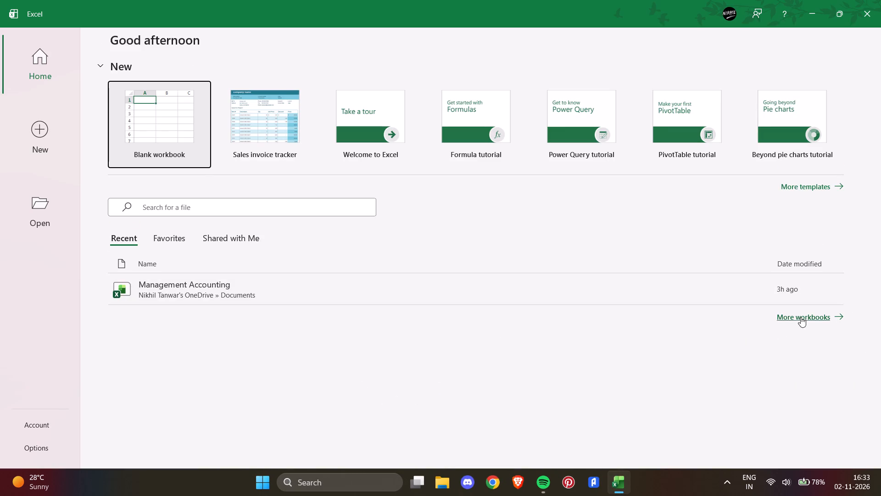
{"action": "left_click", "coordinate": [803, 317]}
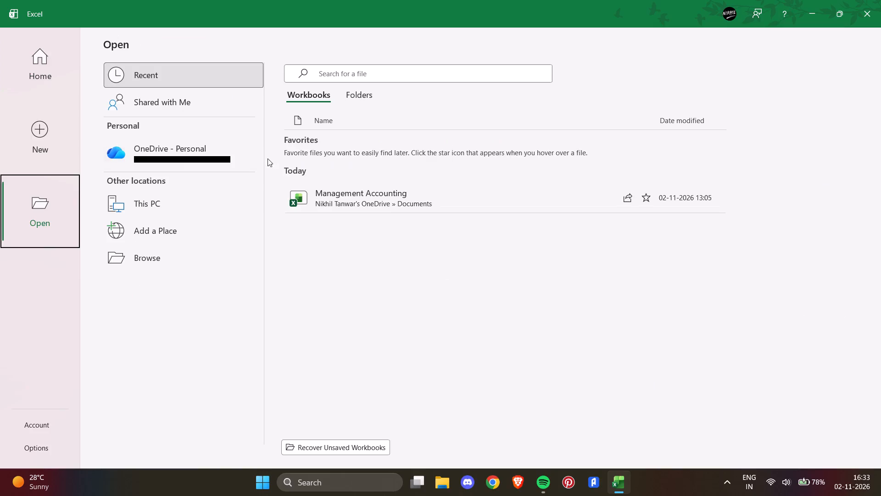
{"action": "left_click", "coordinate": [184, 152]}
{"action": "left_click", "coordinate": [144, 77]}
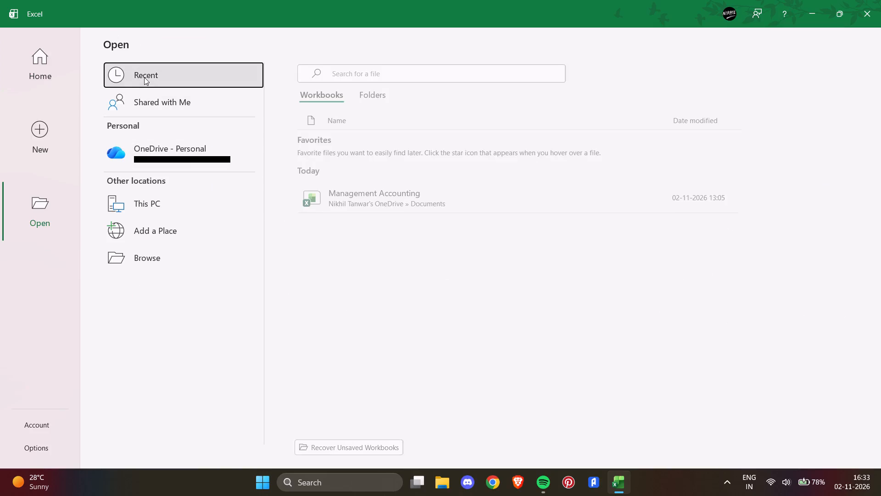
{"action": "left_click", "coordinate": [880, 0]}
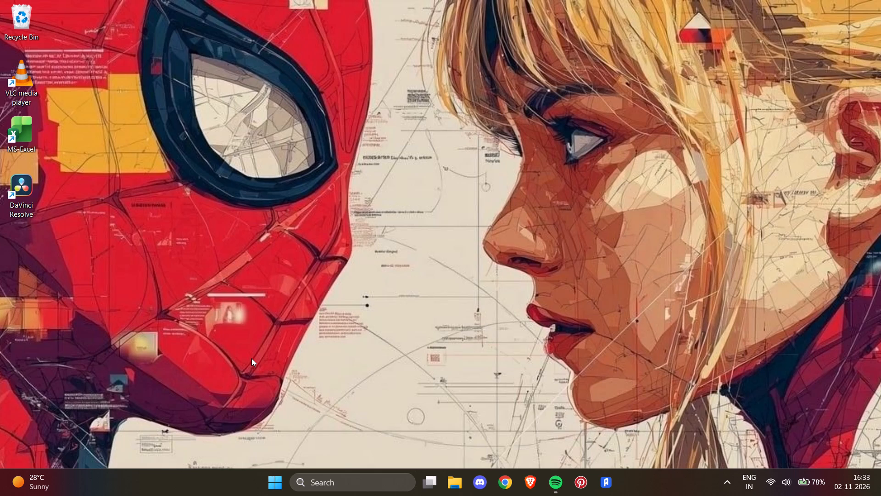
Start Excel again and open the recent workbook CVP_Data_Table_Solution (1).
{"action": "double_click", "coordinate": [23, 113]}
{"action": "double_click", "coordinate": [23, 129]}
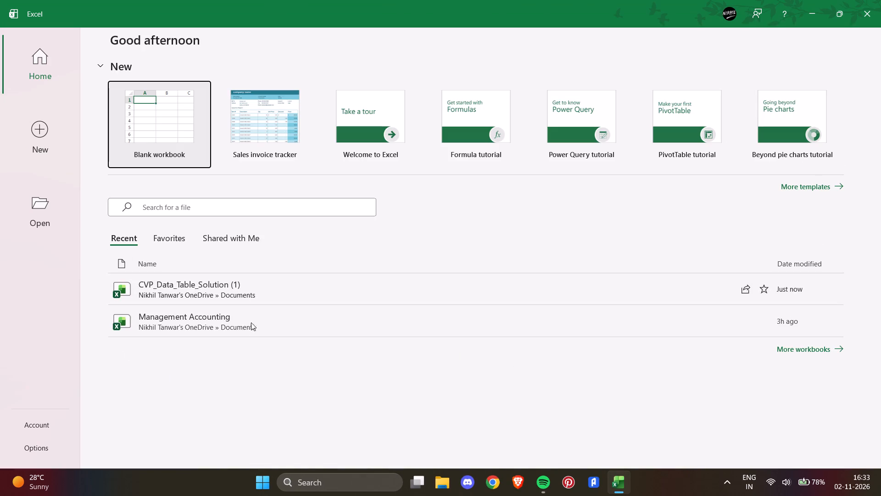
{"action": "double_click", "coordinate": [333, 297]}
Switch to Spotify, play the heart-named playlist with the rainy road cover, and minimise the window.
{"action": "left_click", "coordinate": [802, 488]}
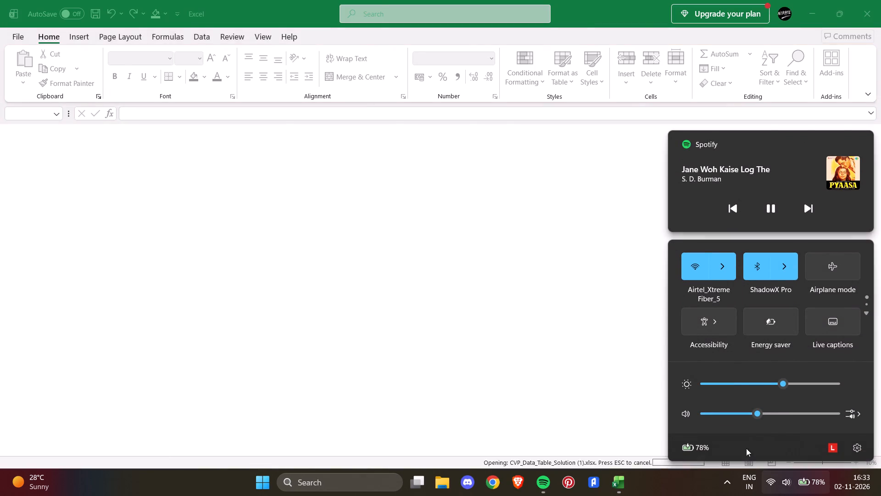
{"action": "left_click", "coordinate": [755, 169]}
{"action": "left_click", "coordinate": [700, 154]}
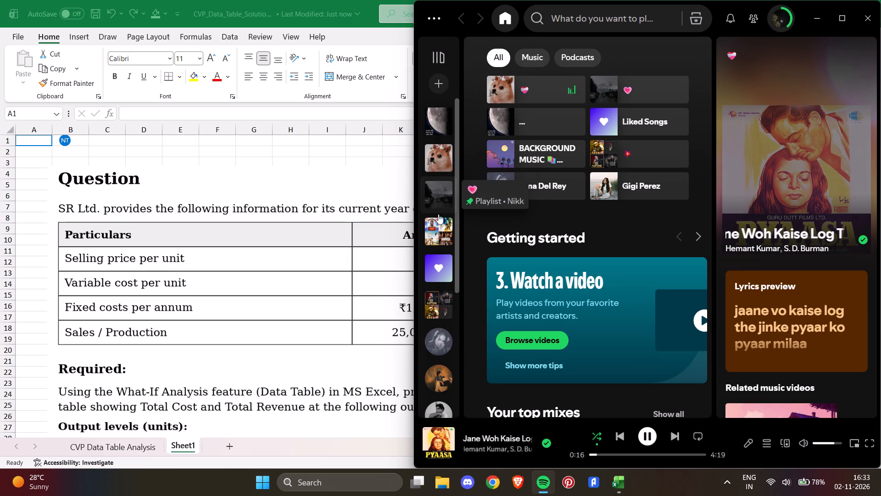
{"action": "left_click", "coordinate": [443, 183]}
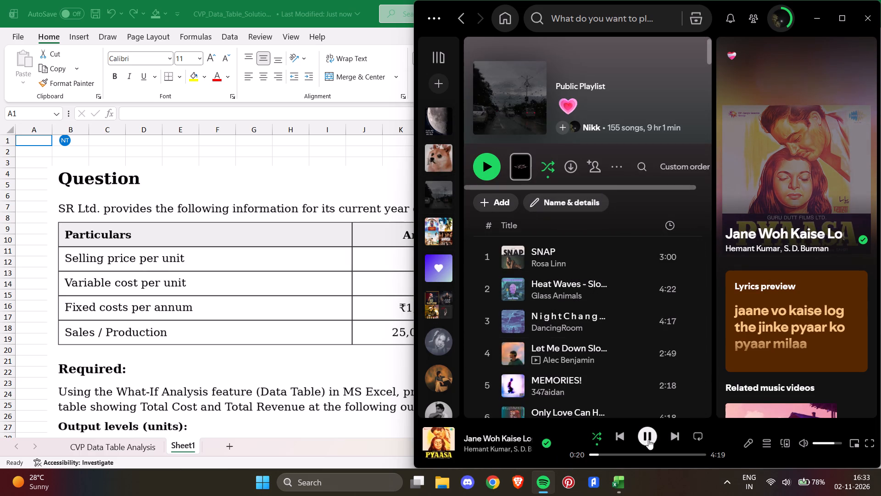
{"action": "left_click", "coordinate": [496, 176]}
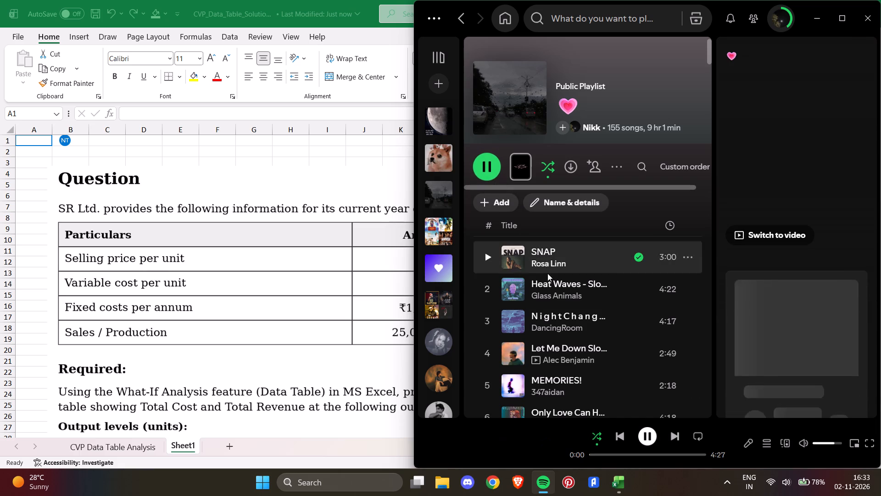
{"action": "left_click", "coordinate": [825, 13]}
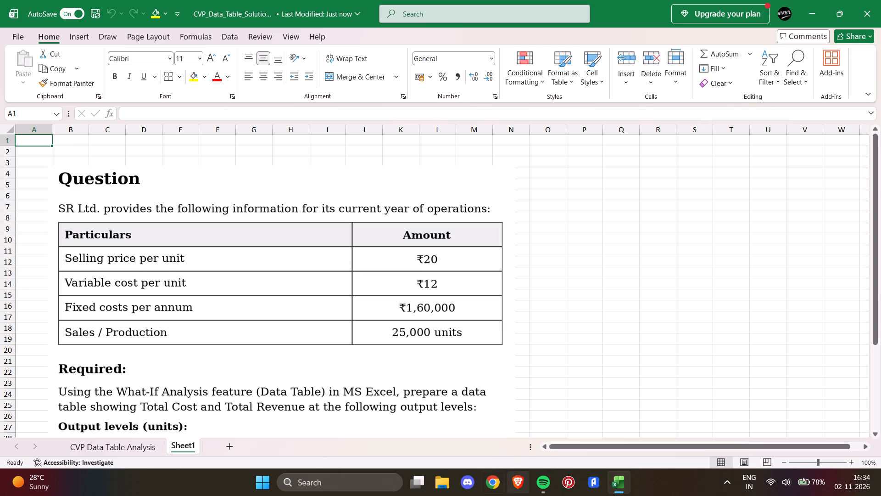
Open QUE-1 from the FINAL FILE folder and browse the solved question images, ending on the Flexible budget image to study its layout.
{"action": "left_click", "coordinate": [446, 488]}
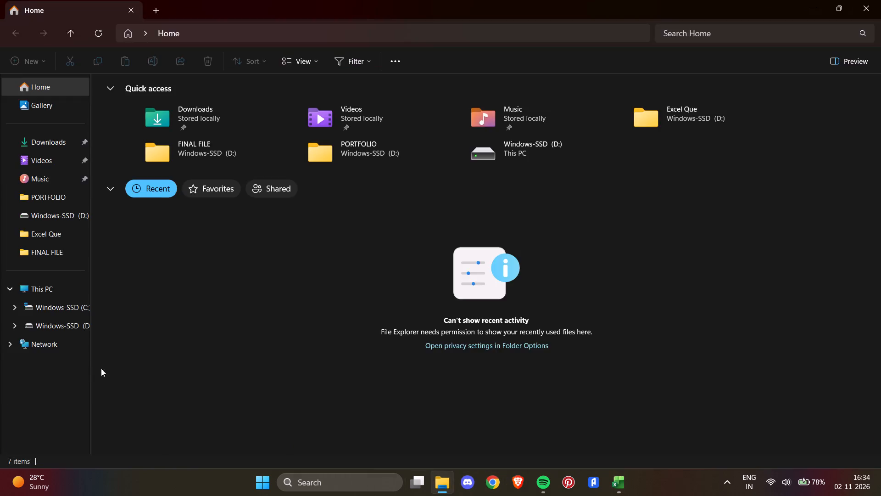
{"action": "left_click", "coordinate": [56, 253]}
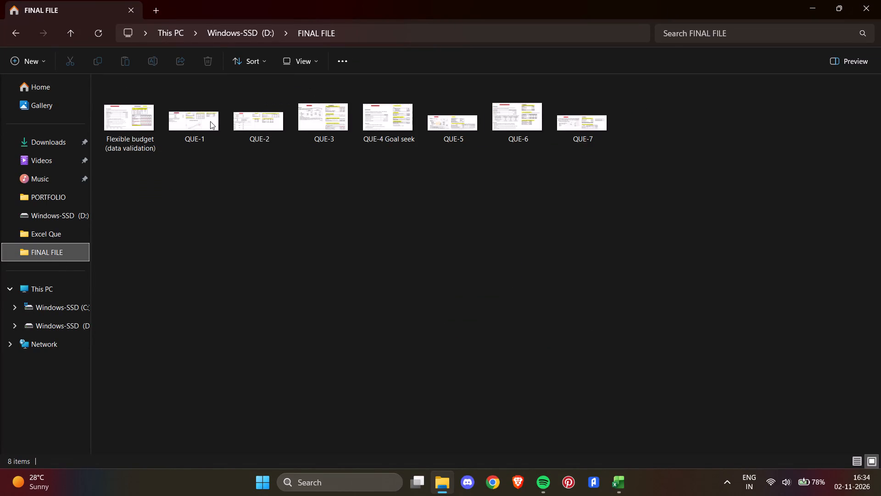
{"action": "double_click", "coordinate": [210, 121]}
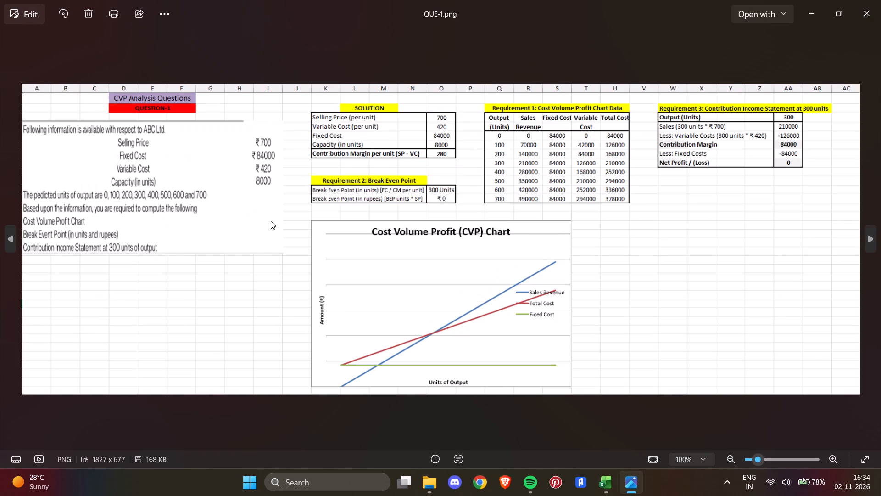
{"action": "key", "text": "Right"}
{"action": "key", "text": "Right"}
{"action": "key", "text": "Right"}
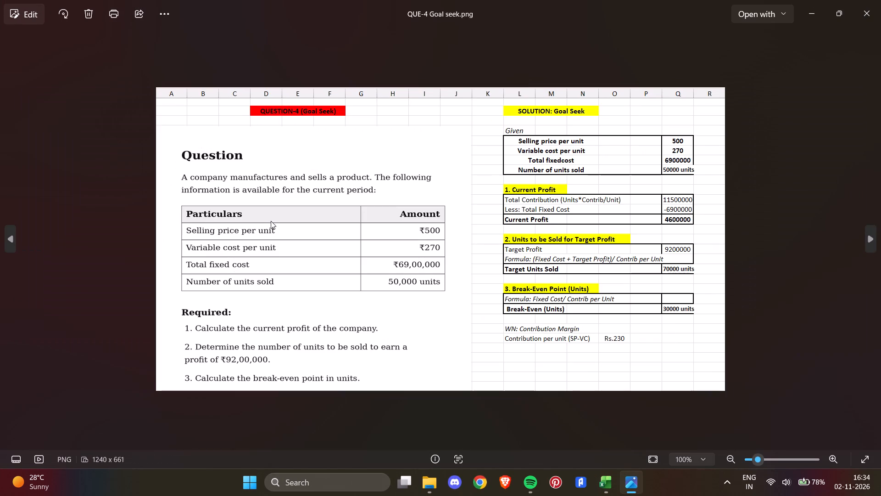
{"action": "key", "text": "Right"}
{"action": "key", "text": "Right"}
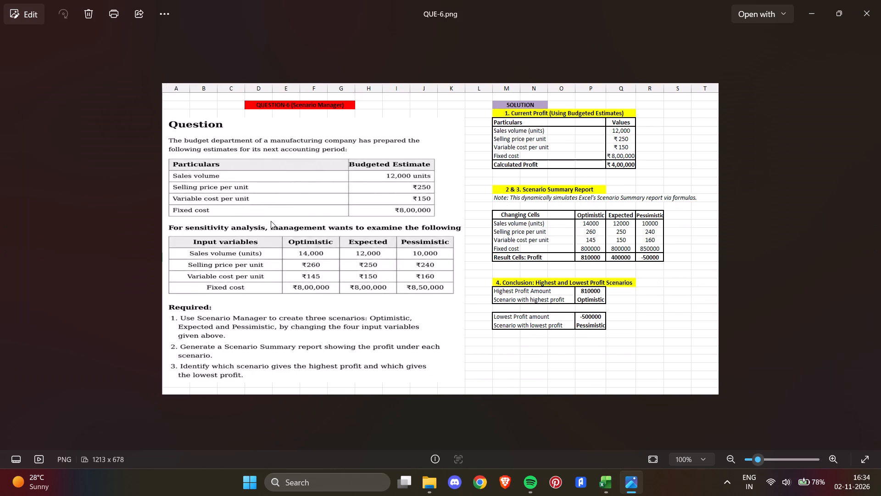
{"action": "key", "text": "Right"}
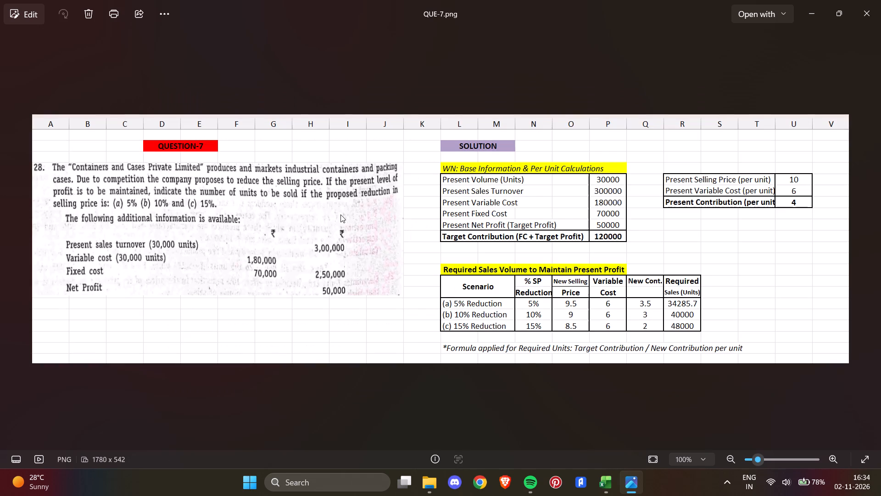
{"action": "key", "text": "Right"}
{"action": "key", "text": "Left"}
{"action": "key", "text": "Left"}
{"action": "key", "text": "Left"}
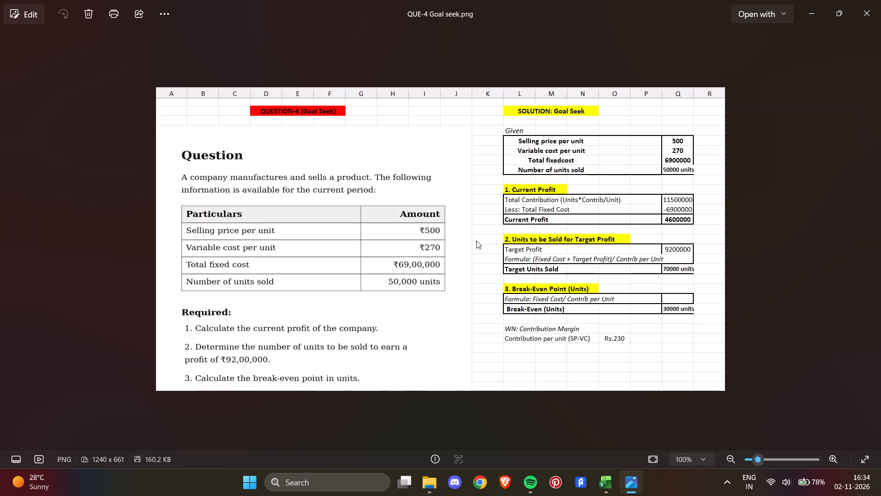
{"action": "key", "text": "Left"}
{"action": "key", "text": "Left"}
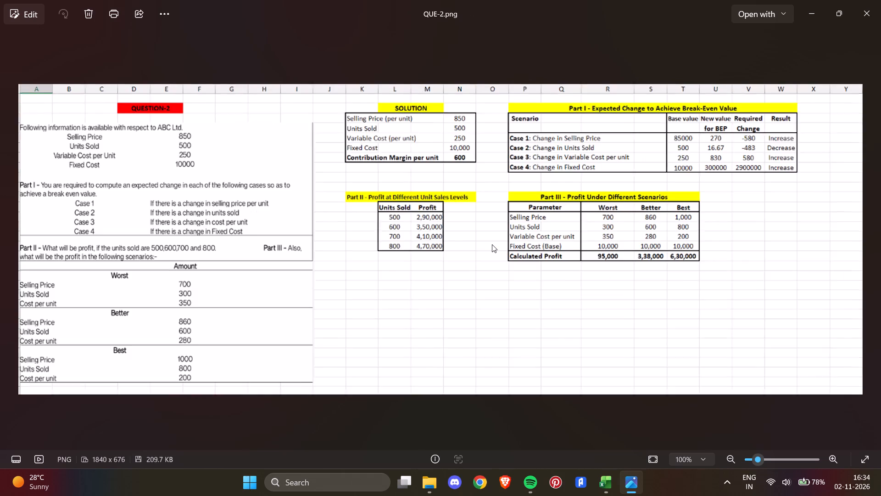
{"action": "key", "text": "Left"}
{"action": "key", "text": "Right"}
{"action": "key", "text": "Left"}
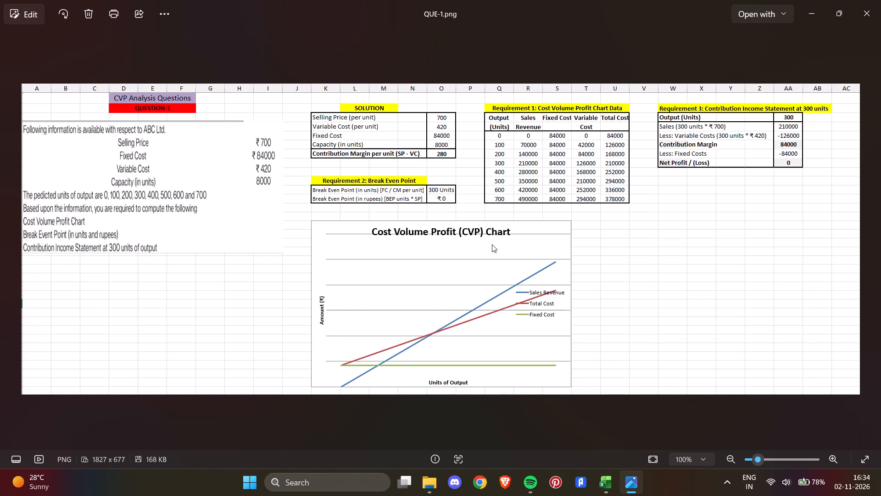
{"action": "key", "text": "Left"}
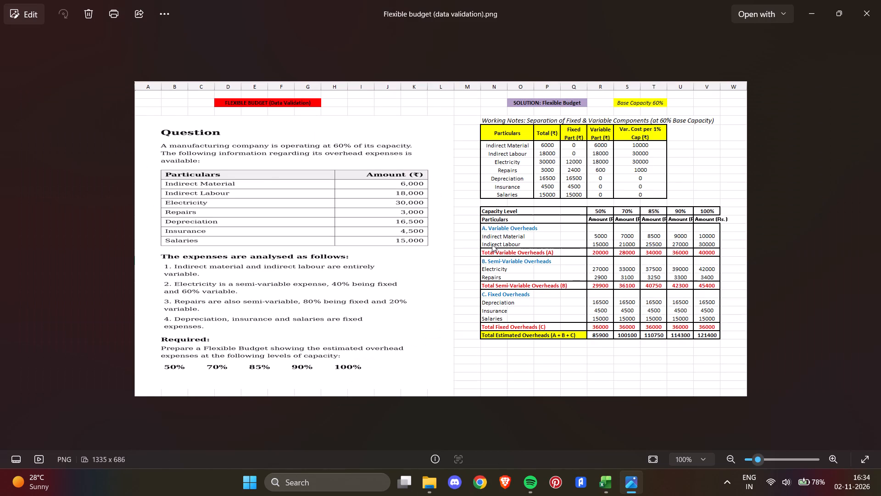
{"action": "key", "text": "Right"}
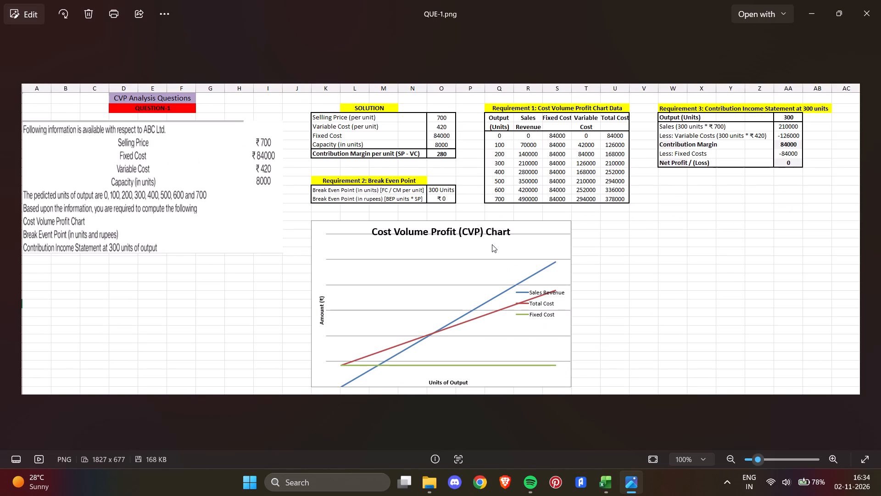
{"action": "key", "text": "Left"}
{"action": "key", "text": "Right"}
{"action": "key", "text": "Left"}
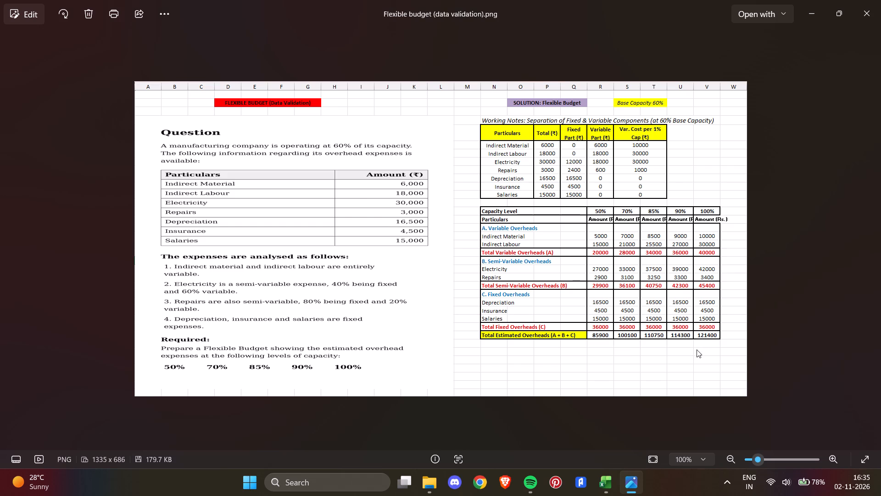
Review the solved images again from QUE-1 through QUE-7 for heading style and numbering, and close the viewer and folder window.
{"action": "key", "text": "Right"}
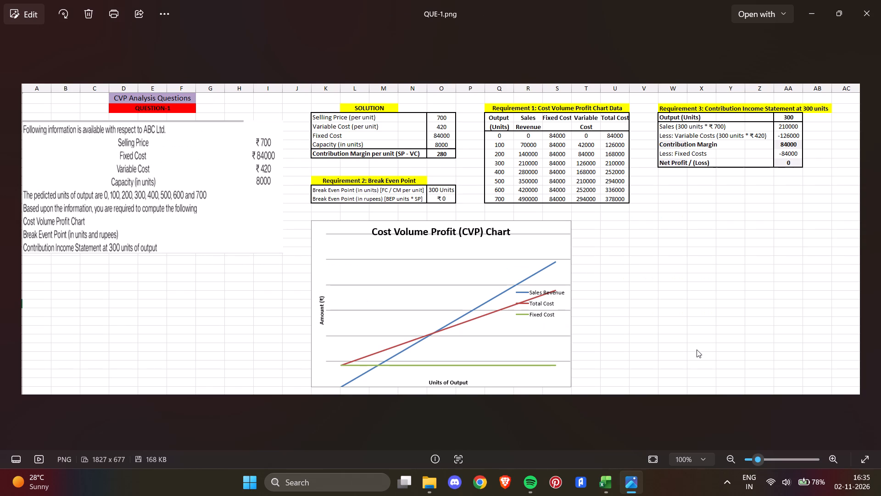
{"action": "key", "text": "Right"}
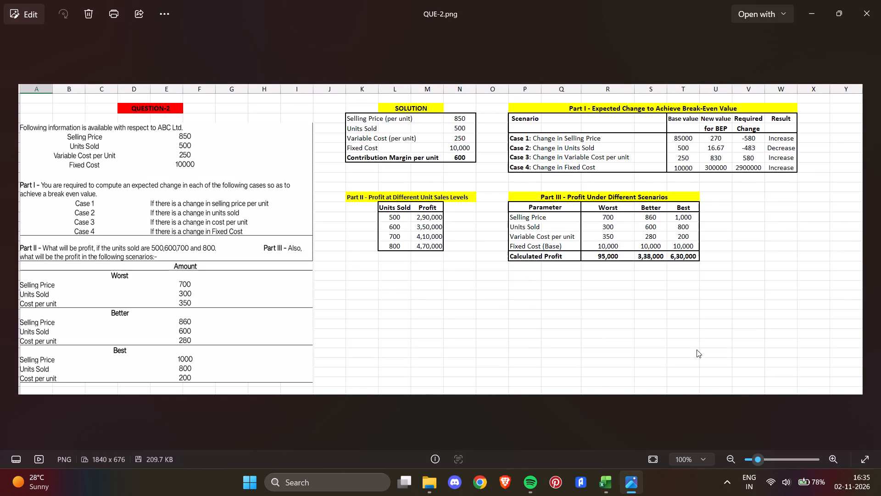
{"action": "key", "text": "Right"}
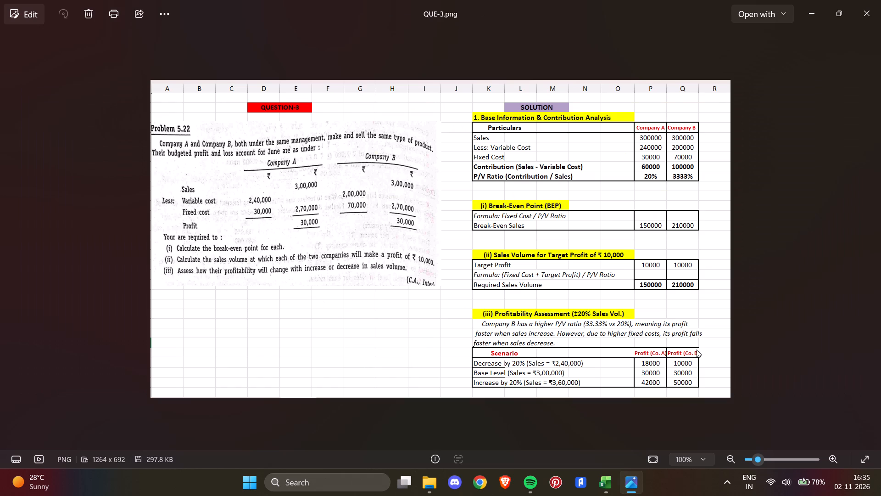
{"action": "key", "text": "Right"}
{"action": "key", "text": "Right"}
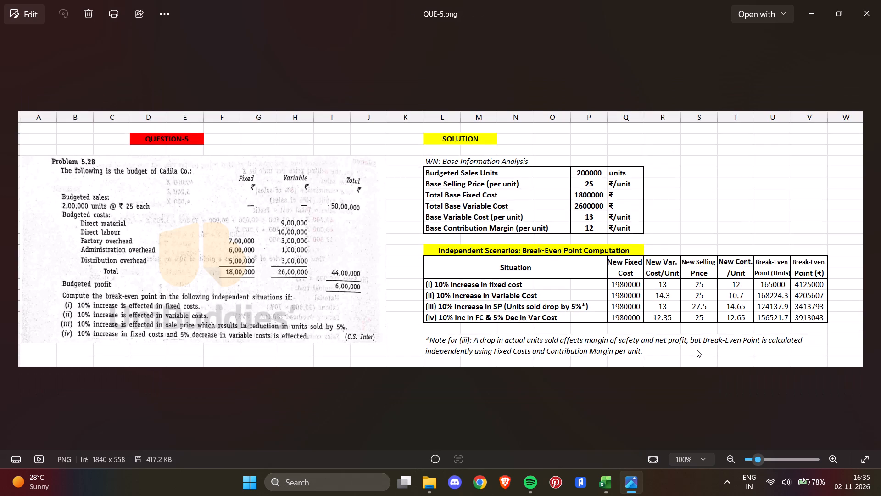
{"action": "key", "text": "Right"}
{"action": "key", "text": "Right"}
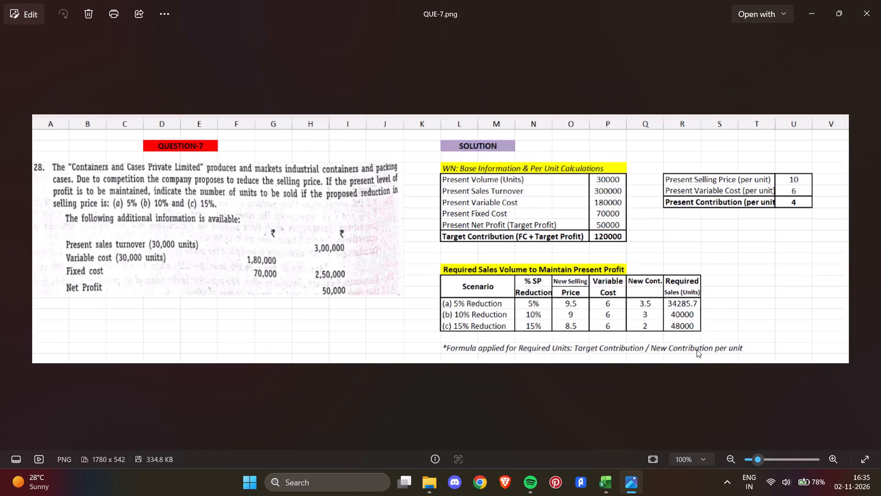
{"action": "key", "text": "Right"}
{"action": "key", "text": "Right"}
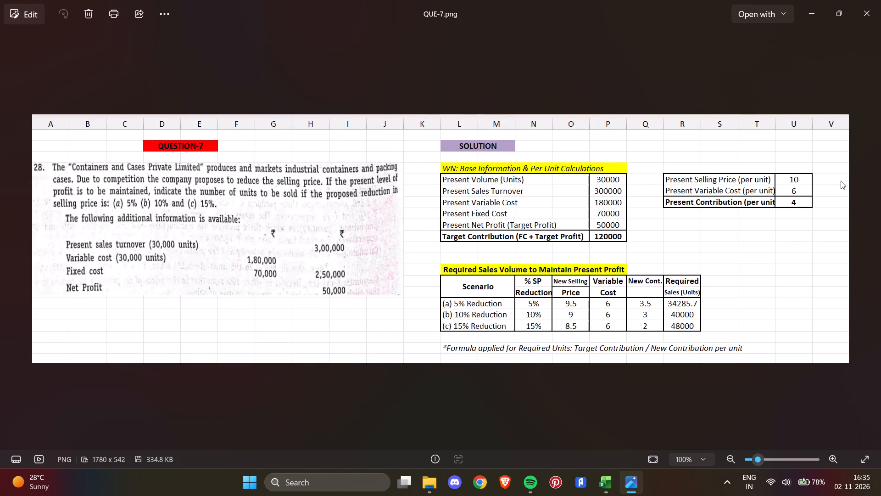
{"action": "left_click", "coordinate": [870, 4]}
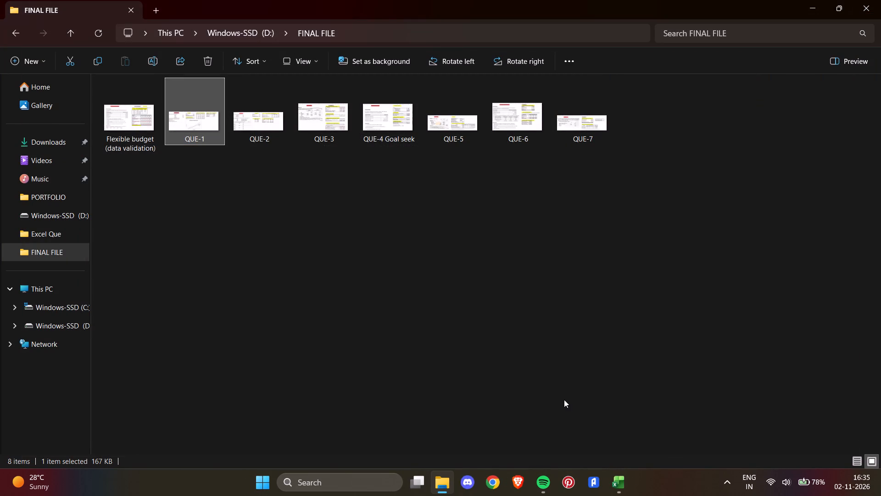
{"action": "left_click", "coordinate": [872, 0]}
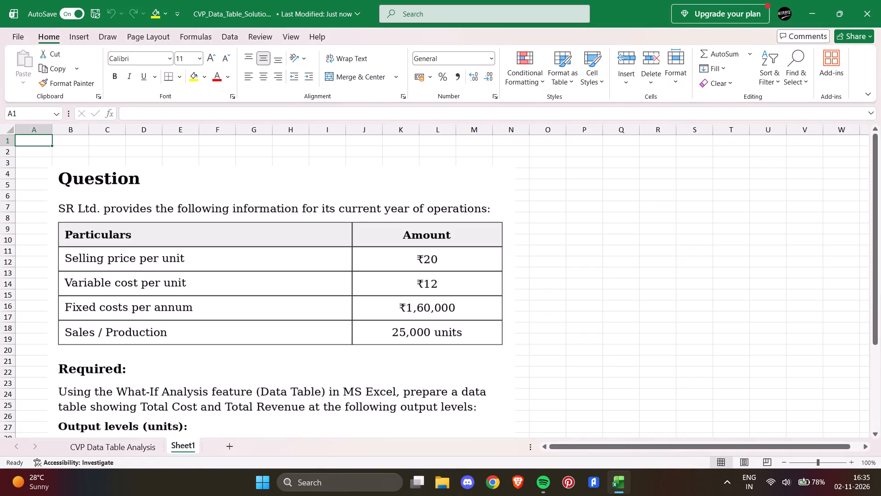
Start the question heading in cell D2 of Sheet1 with the text "QUESTION-8 (".
{"action": "left_click", "coordinate": [142, 152]}
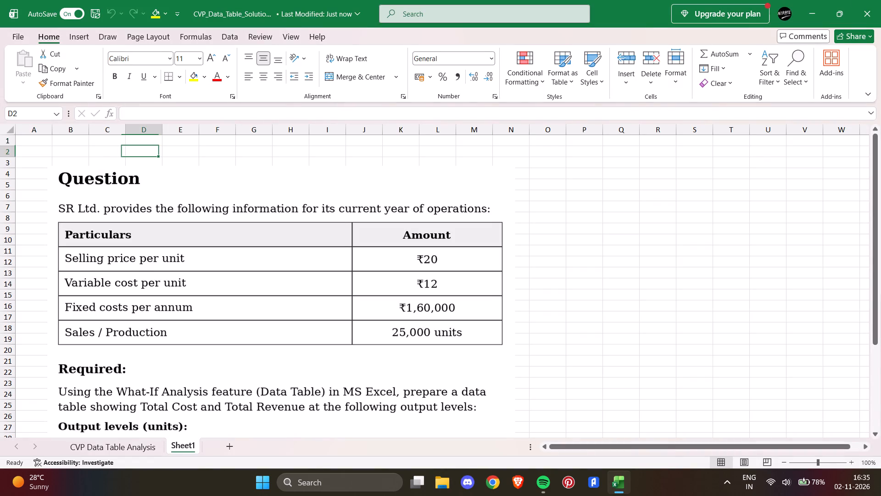
{"action": "type", "text": "QUESTION"}
{"action": "type", "text": "-8"}
{"action": "key", "text": "space"}
{"action": "key", "text": "shift+parenleft"}
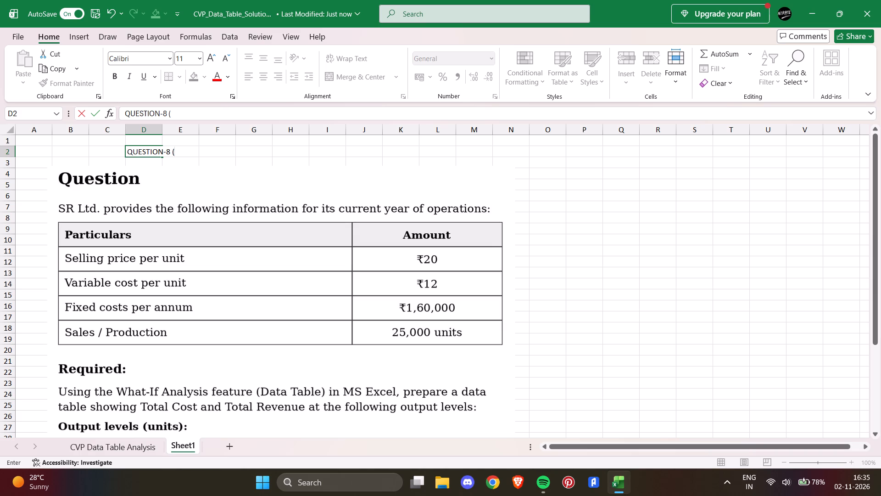
Check how the headings are worded in the FINAL FILE images from QUE-1 onward, and return to the workbook.
{"action": "left_click", "coordinate": [440, 486]}
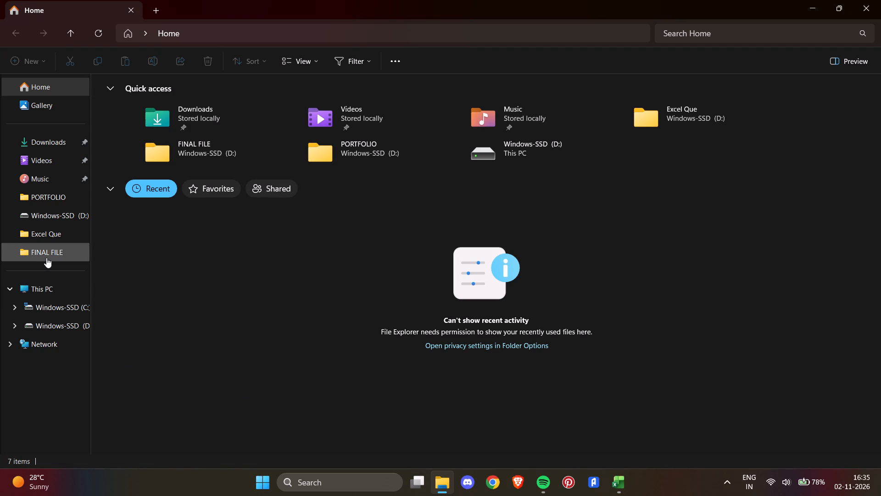
{"action": "left_click", "coordinate": [46, 258]}
{"action": "double_click", "coordinate": [176, 131]}
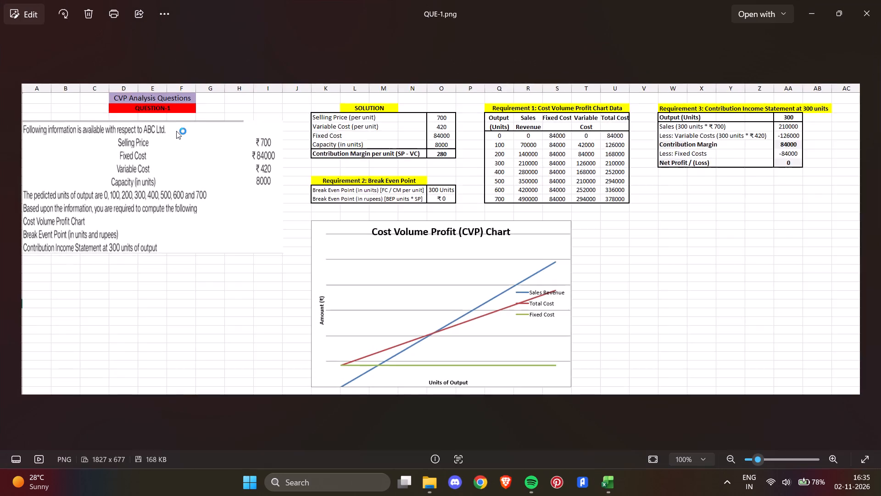
{"action": "key", "text": "Right"}
{"action": "key", "text": "Right"}
{"action": "key", "text": "Right"}
{"action": "key", "text": "Right"}
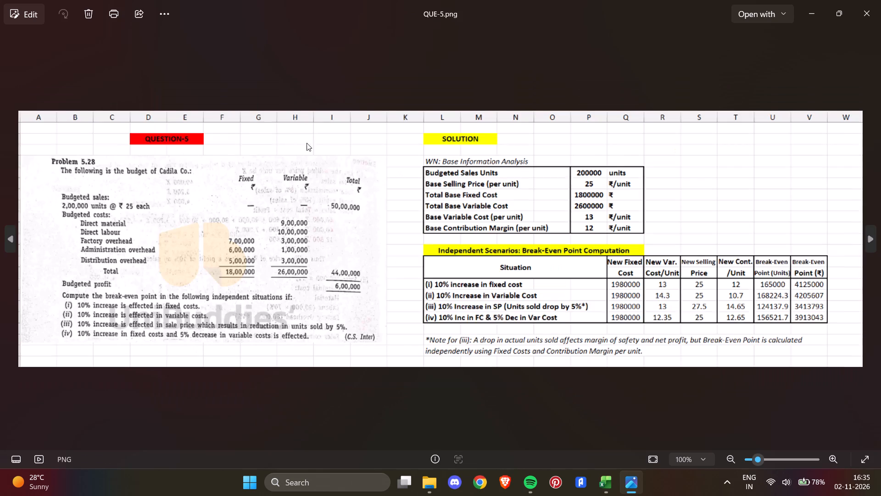
{"action": "key", "text": "Right"}
{"action": "left_click", "coordinate": [880, 0]}
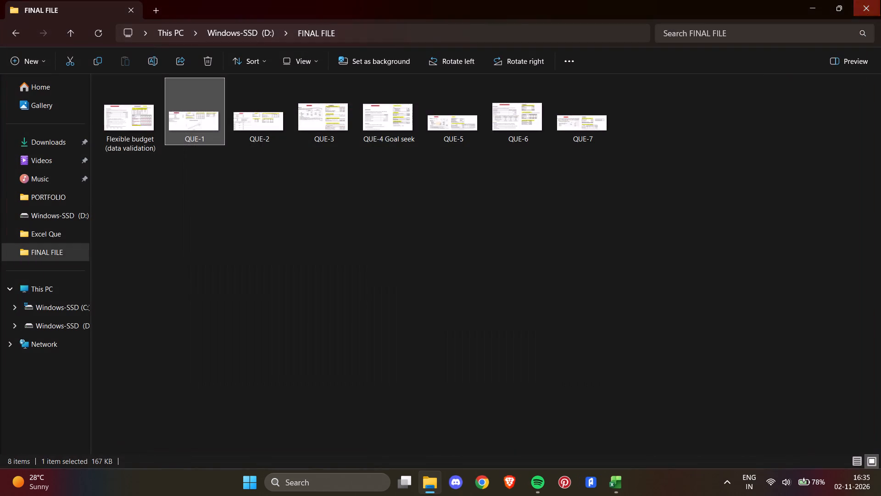
{"action": "left_click", "coordinate": [880, 11]}
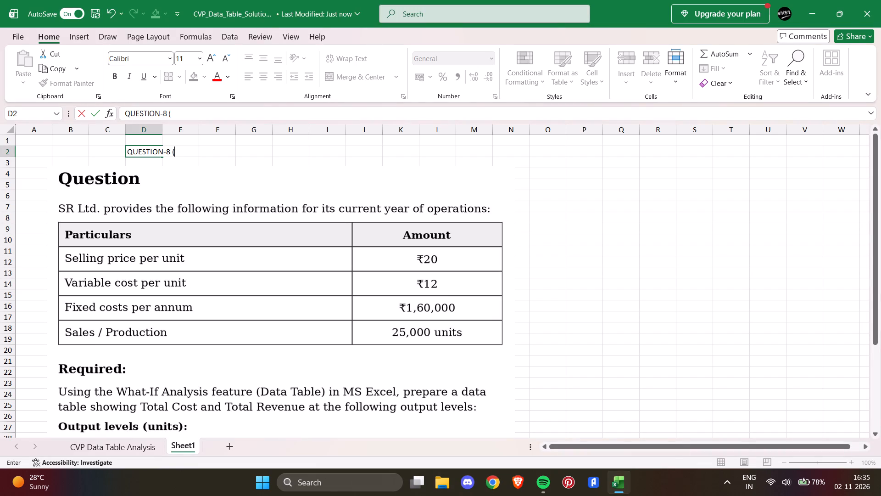
Complete the heading in D2 so it reads "QUESTION-8 (Data Table)".
{"action": "key", "text": "d"}
{"action": "type", "text": "atab"}
{"action": "key", "text": "BackSpace"}
{"action": "key", "text": "space"}
{"action": "type", "text": "able"}
{"action": "key", "text": "shift+parenright"}
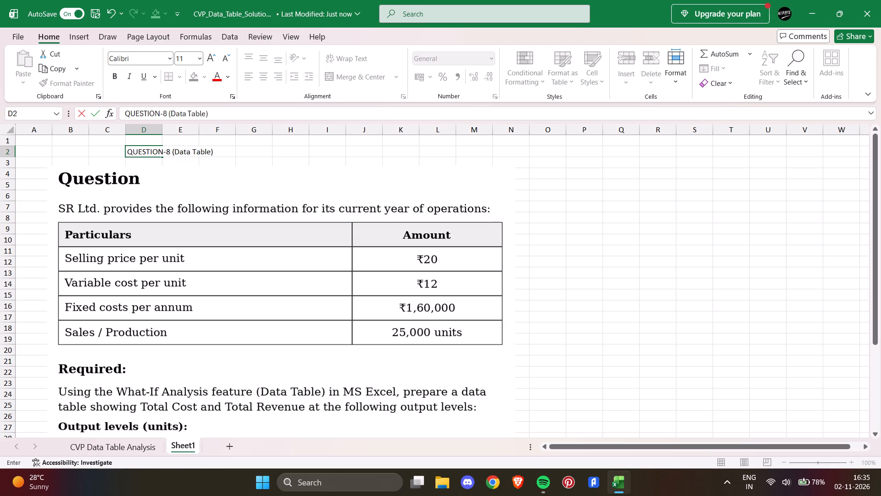
{"action": "left_click", "coordinate": [263, 157]}
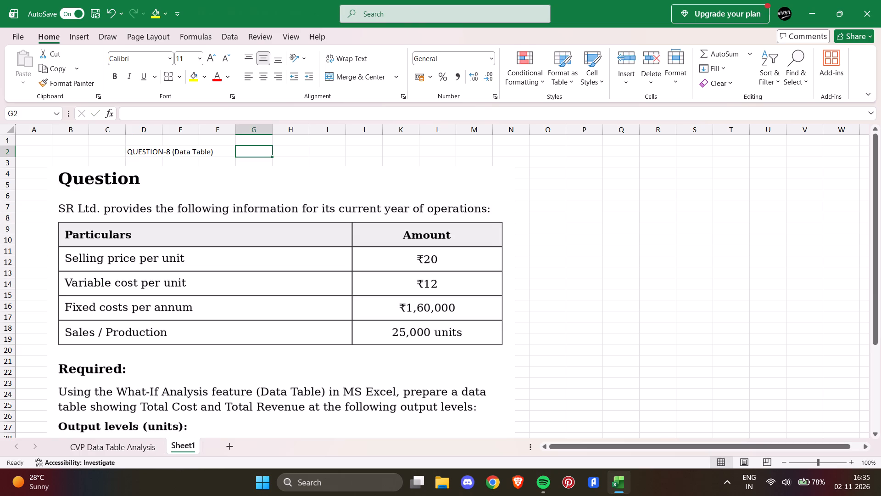
Fill the heading cells D2:F2 with red.
{"action": "left_click_drag", "start_coordinate": [130, 150], "coordinate": [210, 151]}
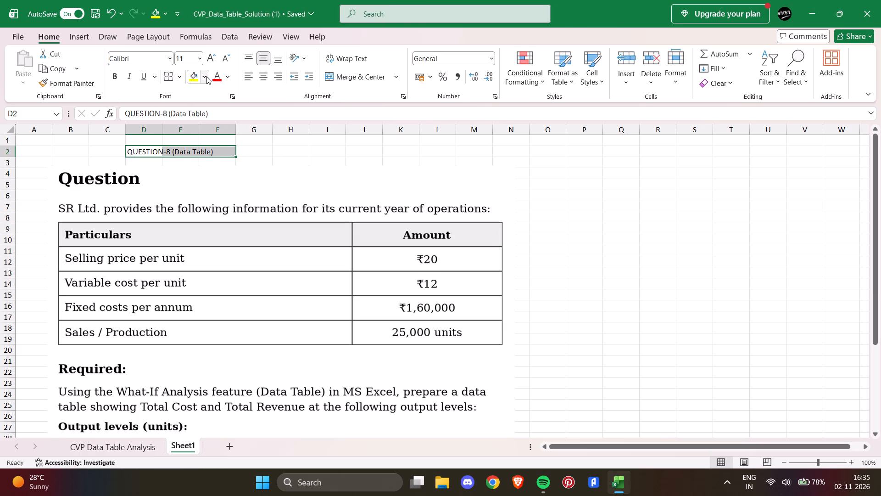
{"action": "left_click", "coordinate": [206, 76]}
{"action": "left_click", "coordinate": [213, 248]}
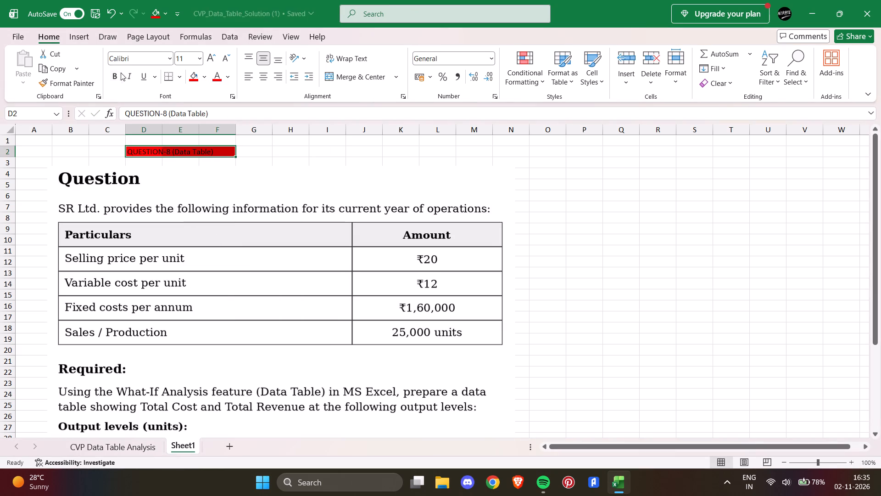
Make the question heading in D2:F2 bold, and merge and centre it across those cells.
{"action": "left_click", "coordinate": [114, 77]}
{"action": "left_click", "coordinate": [369, 76]}
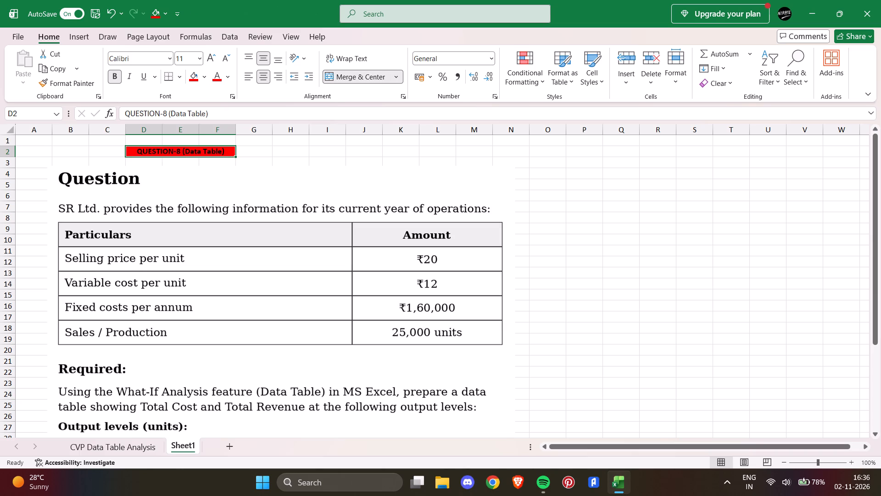
{"action": "left_click", "coordinate": [591, 168]}
Move the question picture so it starts at the outer edge of column A and the top of row 4.
{"action": "left_click_drag", "start_coordinate": [287, 272], "coordinate": [273, 268]}
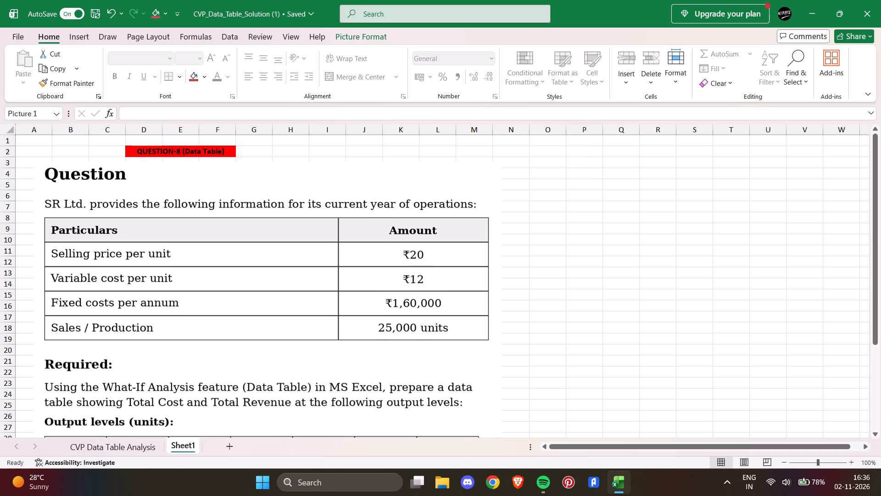
{"action": "left_click_drag", "start_coordinate": [273, 268], "coordinate": [209, 273]}
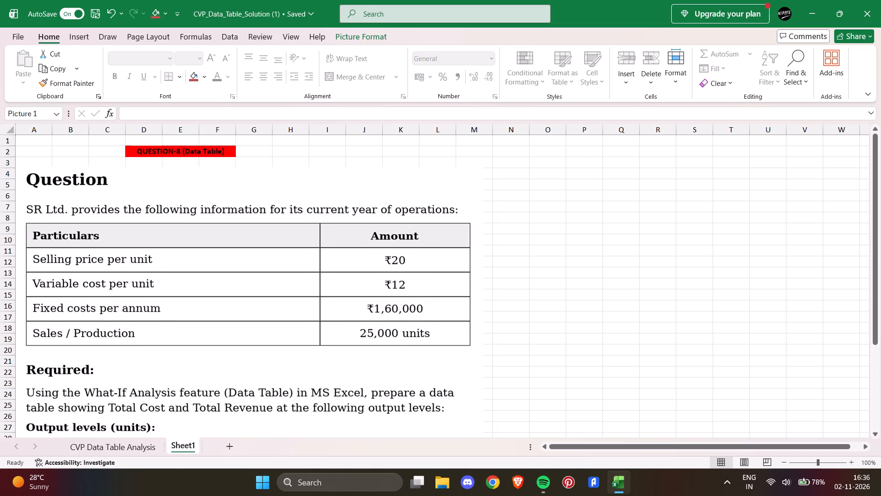
{"action": "left_click_drag", "start_coordinate": [209, 273], "coordinate": [203, 274]}
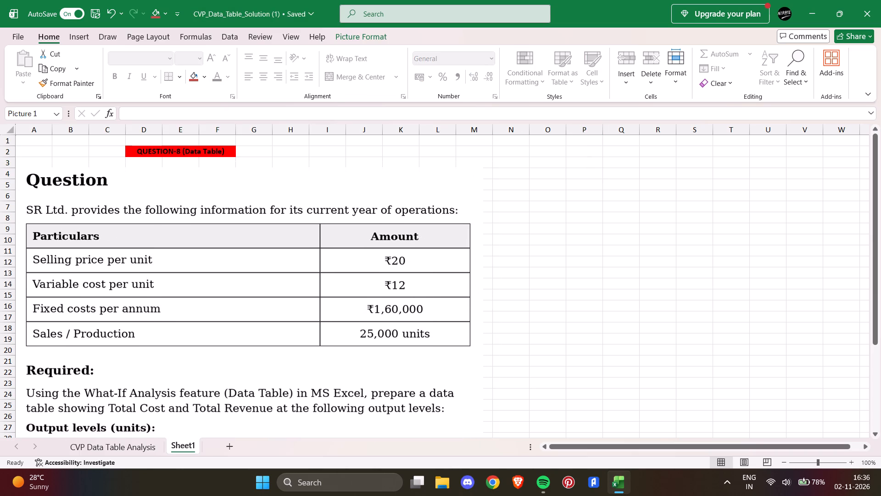
{"action": "left_click_drag", "start_coordinate": [203, 274], "coordinate": [198, 275]}
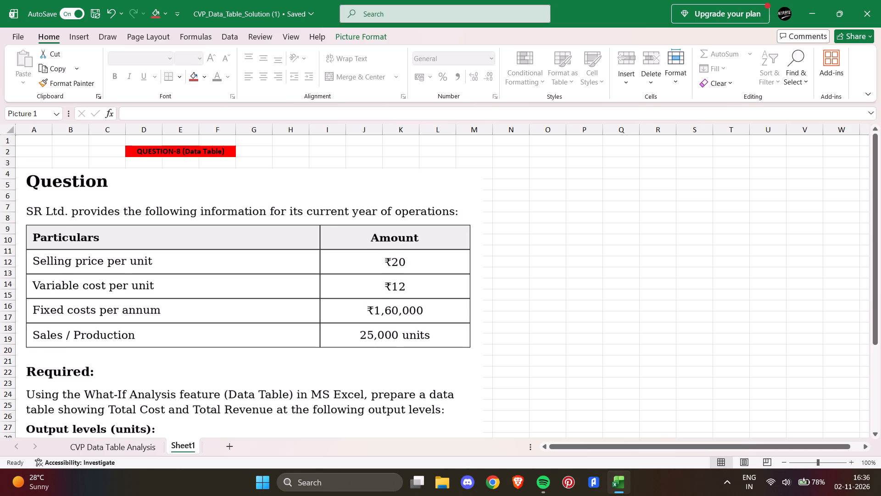
{"action": "left_click_drag", "start_coordinate": [198, 275], "coordinate": [194, 276]}
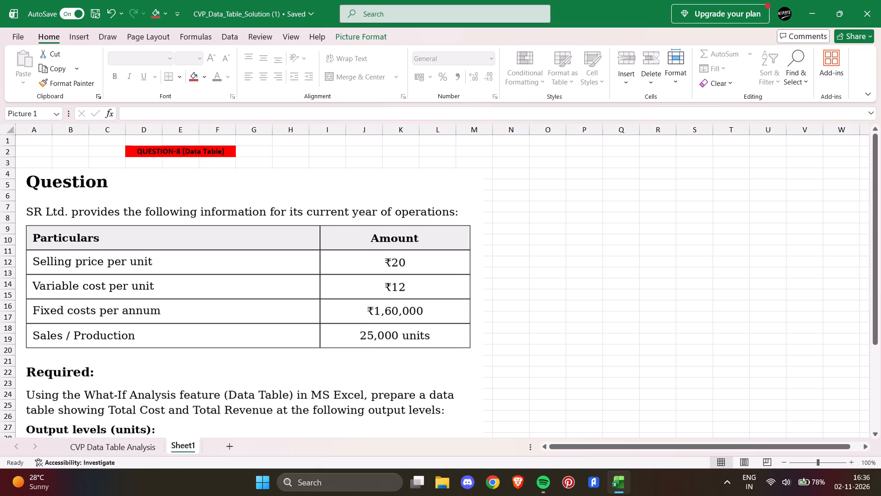
{"action": "left_click_drag", "start_coordinate": [194, 276], "coordinate": [191, 274]}
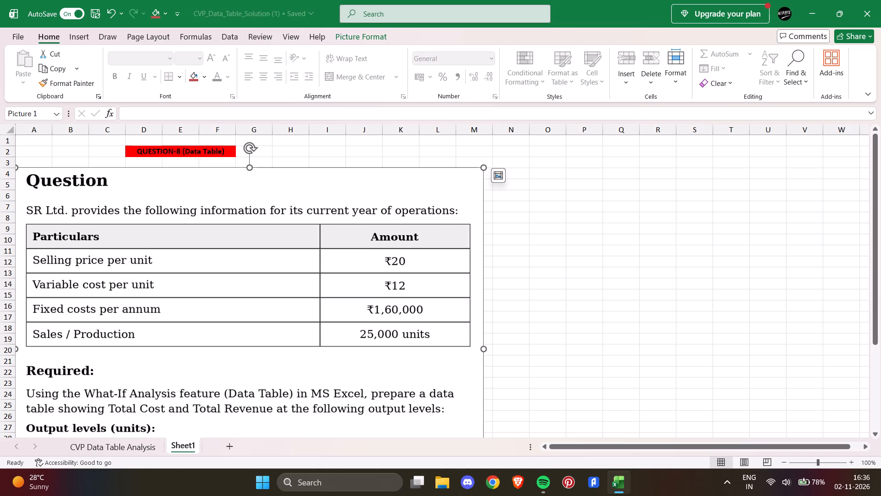
Resize the question picture to end at the edge of column L and the bottom of row 35.
{"action": "left_click_drag", "start_coordinate": [485, 350], "coordinate": [459, 352]}
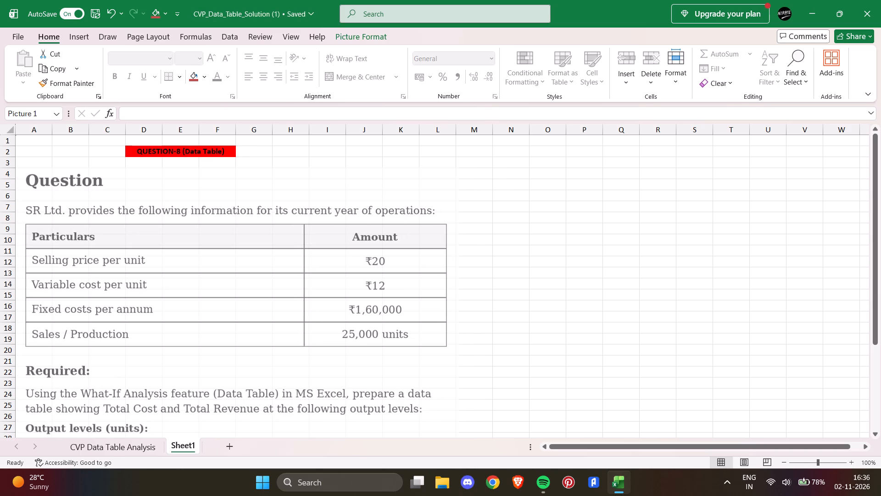
{"action": "left_click_drag", "start_coordinate": [459, 352], "coordinate": [455, 338]}
{"action": "scroll", "coordinate": [455, 338], "scroll_direction": "down", "scroll_amount": 3}
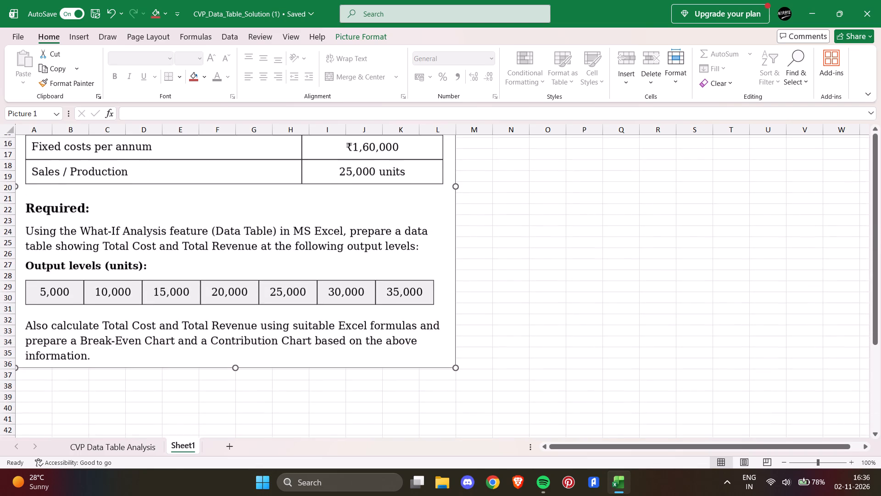
{"action": "scroll", "coordinate": [245, 348], "scroll_direction": "down", "scroll_amount": 1}
{"action": "left_click_drag", "start_coordinate": [236, 367], "coordinate": [231, 331]}
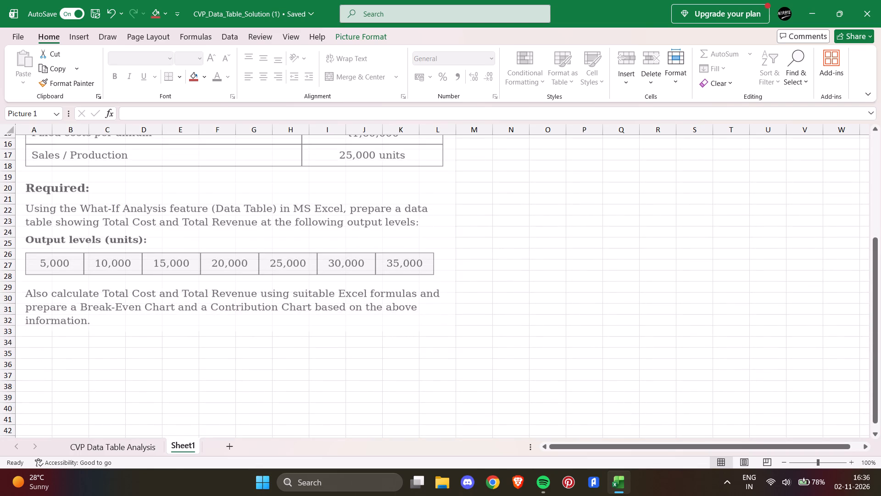
{"action": "left_click_drag", "start_coordinate": [231, 331], "coordinate": [237, 347]}
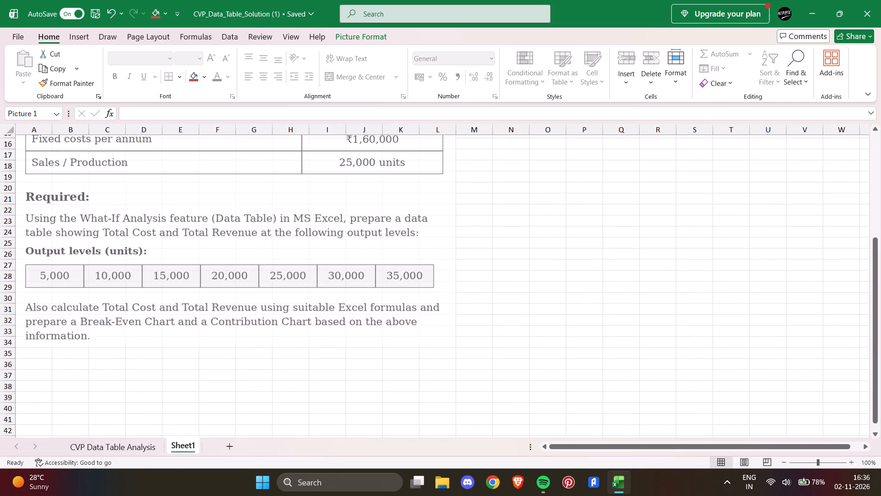
{"action": "left_click_drag", "start_coordinate": [237, 347], "coordinate": [235, 347]}
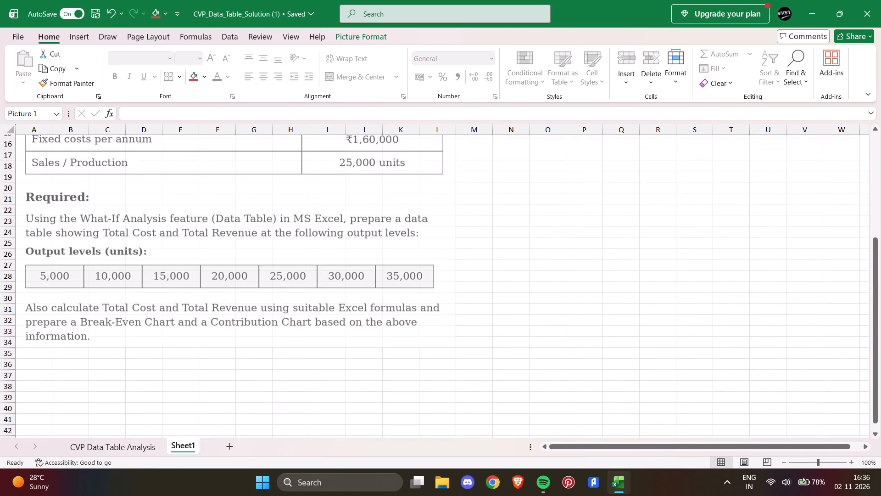
{"action": "left_click_drag", "start_coordinate": [235, 347], "coordinate": [235, 359]}
{"action": "scroll", "coordinate": [444, 276], "scroll_direction": "up", "scroll_amount": 4}
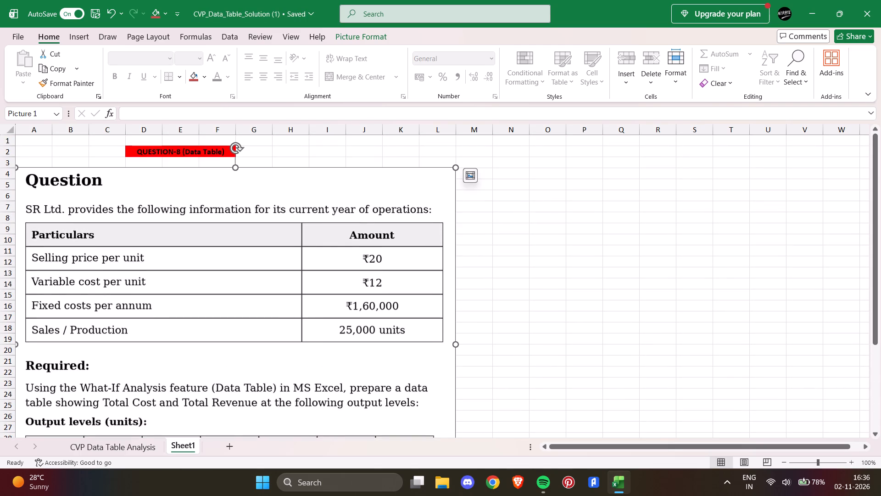
Narrow the question picture until its edge lines up with the end of column J.
{"action": "left_click_drag", "start_coordinate": [456, 345], "coordinate": [424, 345]}
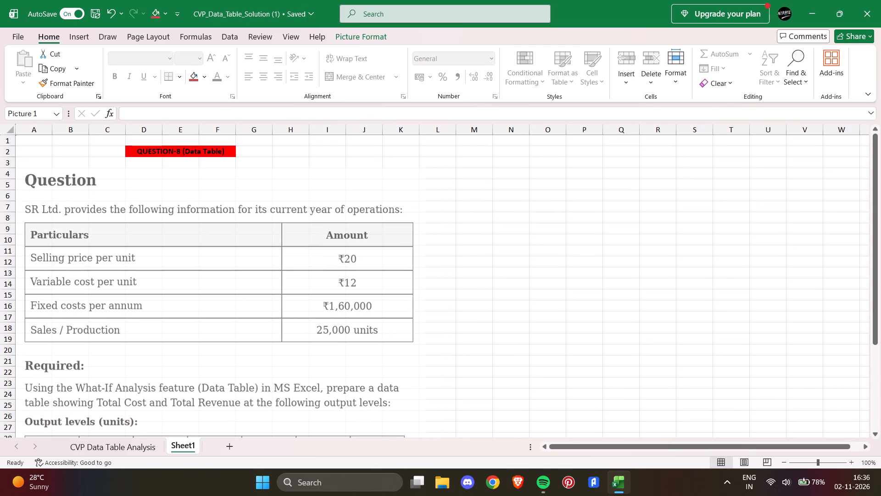
{"action": "left_click_drag", "start_coordinate": [424, 345], "coordinate": [419, 345]}
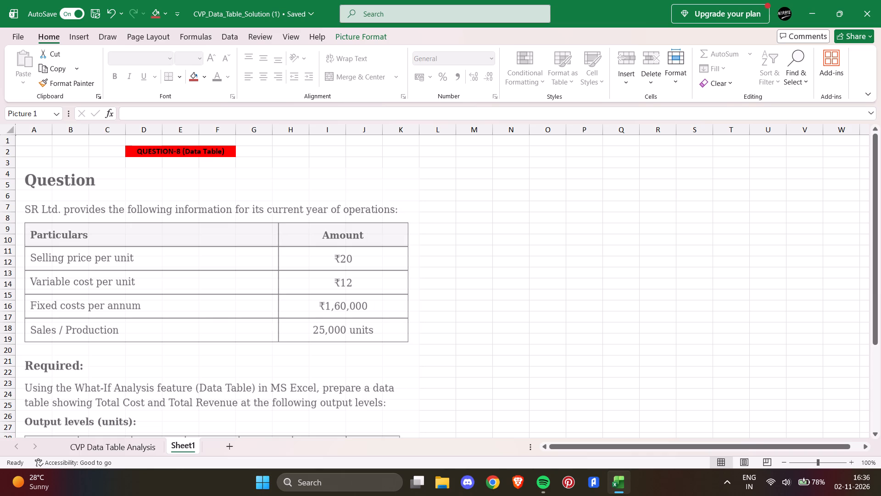
{"action": "left_click_drag", "start_coordinate": [419, 345], "coordinate": [417, 344]}
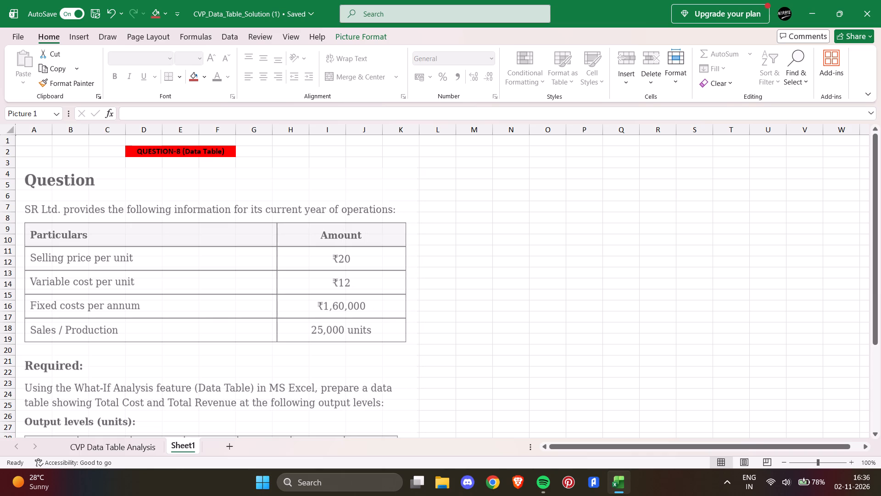
{"action": "left_click_drag", "start_coordinate": [417, 344], "coordinate": [419, 345]}
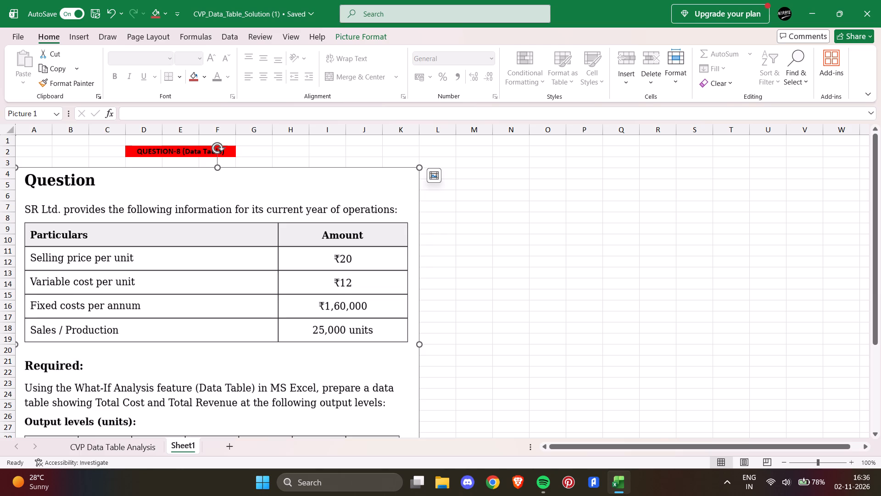
{"action": "left_click", "coordinate": [466, 153]}
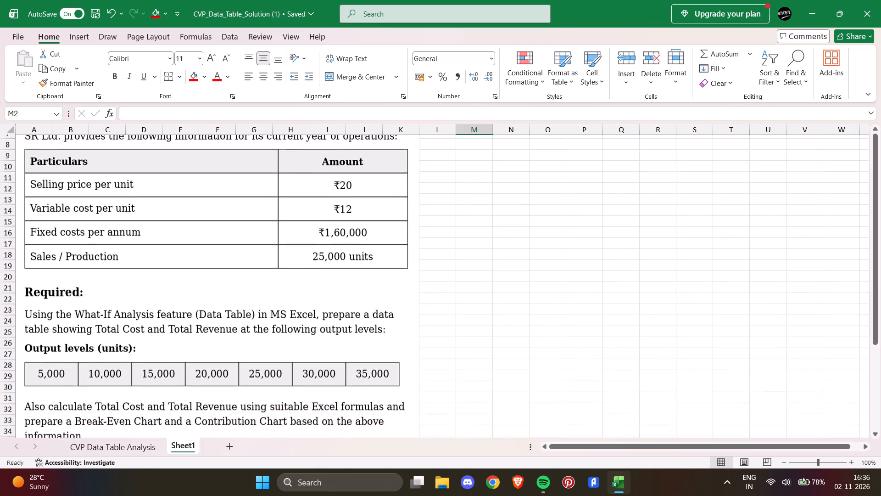
{"action": "scroll", "coordinate": [485, 283], "scroll_direction": "down", "scroll_amount": 2}
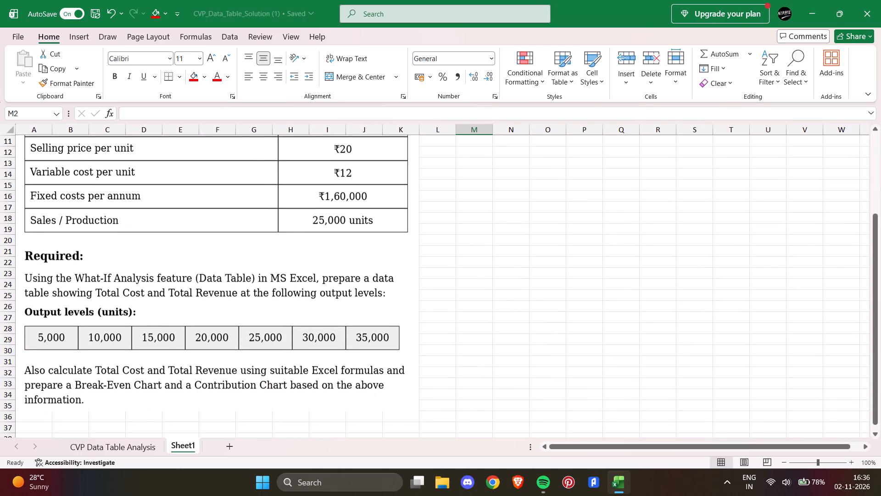
{"action": "scroll", "coordinate": [432, 293], "scroll_direction": "up", "scroll_amount": 2}
{"action": "left_click", "coordinate": [417, 338]}
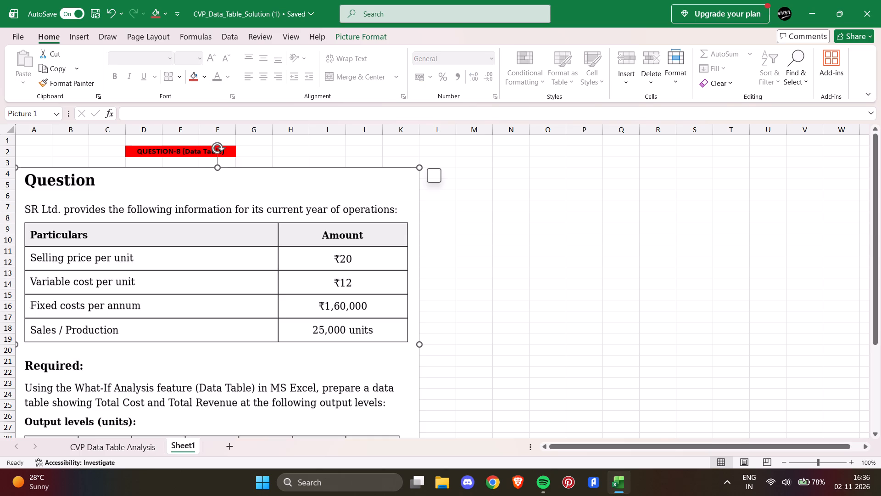
{"action": "left_click_drag", "start_coordinate": [420, 344], "coordinate": [389, 343]}
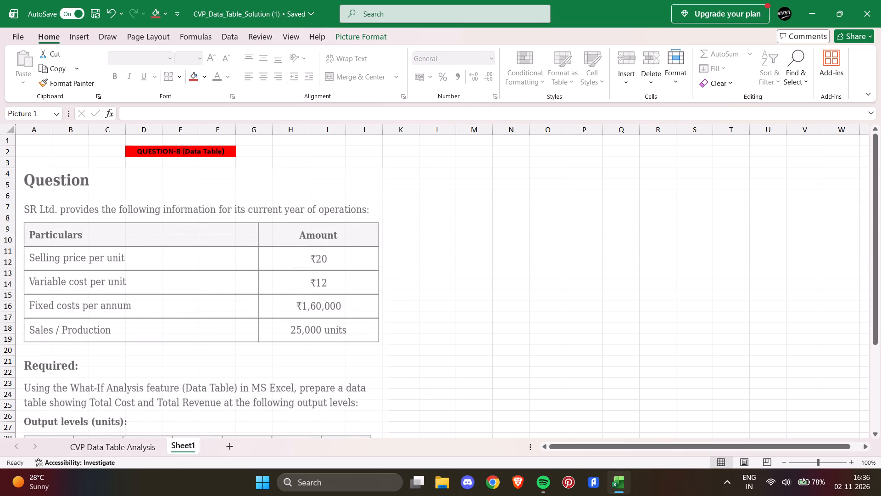
{"action": "left_click_drag", "start_coordinate": [389, 343], "coordinate": [382, 348]}
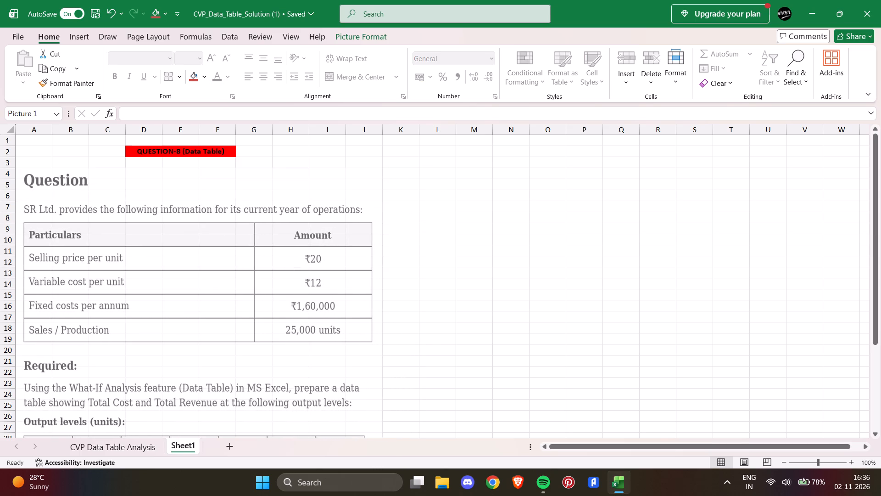
{"action": "left_click_drag", "start_coordinate": [382, 348], "coordinate": [383, 345]}
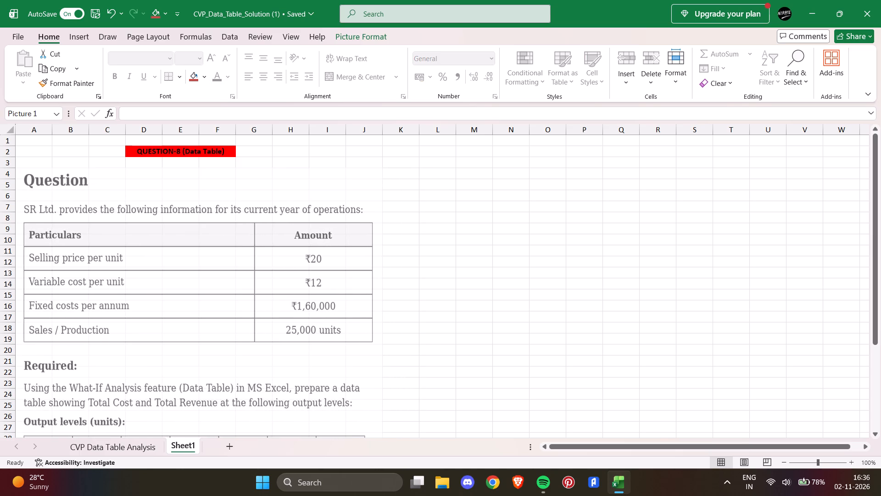
{"action": "left_click_drag", "start_coordinate": [383, 345], "coordinate": [382, 341]}
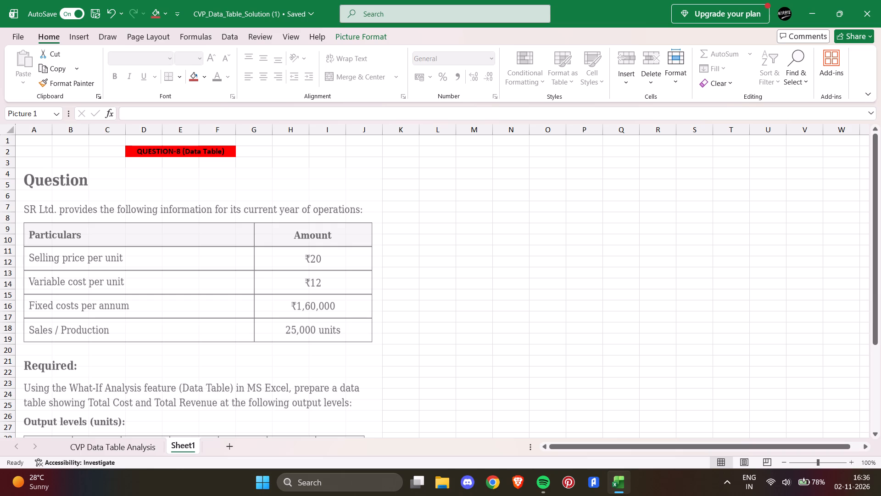
{"action": "left_click_drag", "start_coordinate": [382, 341], "coordinate": [382, 345]}
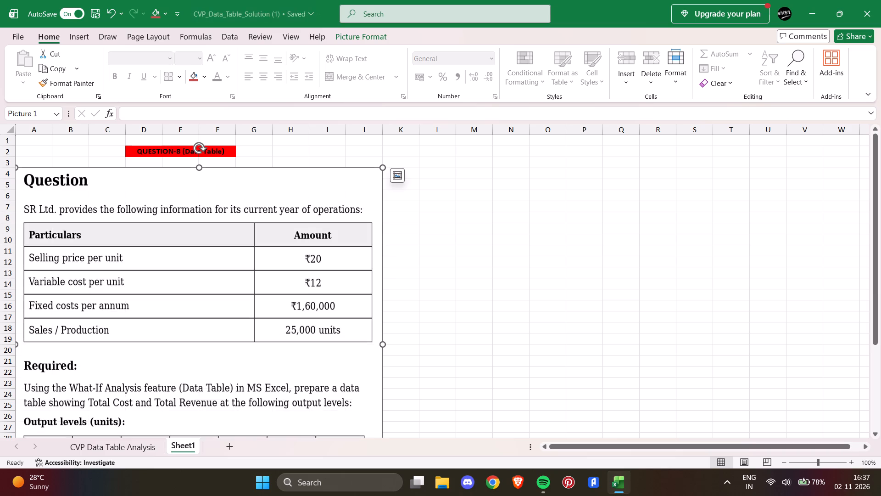
{"action": "scroll", "coordinate": [444, 336], "scroll_direction": "down", "scroll_amount": 3}
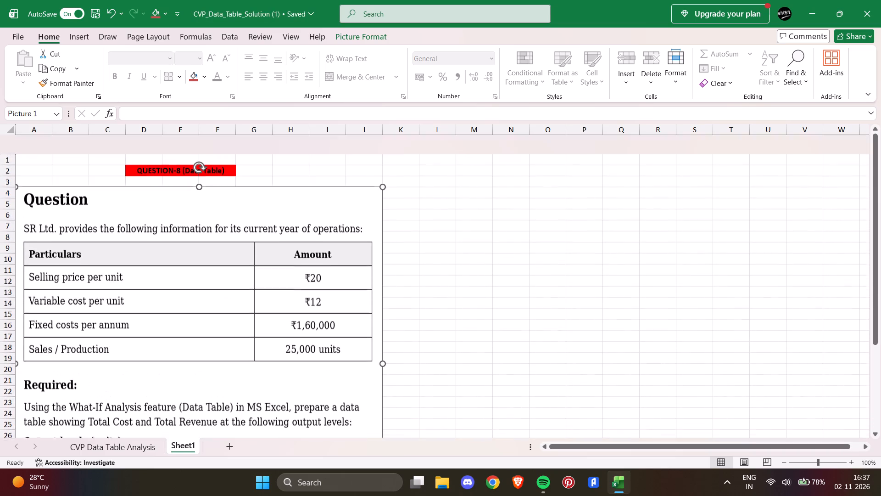
Enter the heading "SOLUTION" in cell L2, beside the question picture.
{"action": "left_click", "coordinate": [438, 151]}
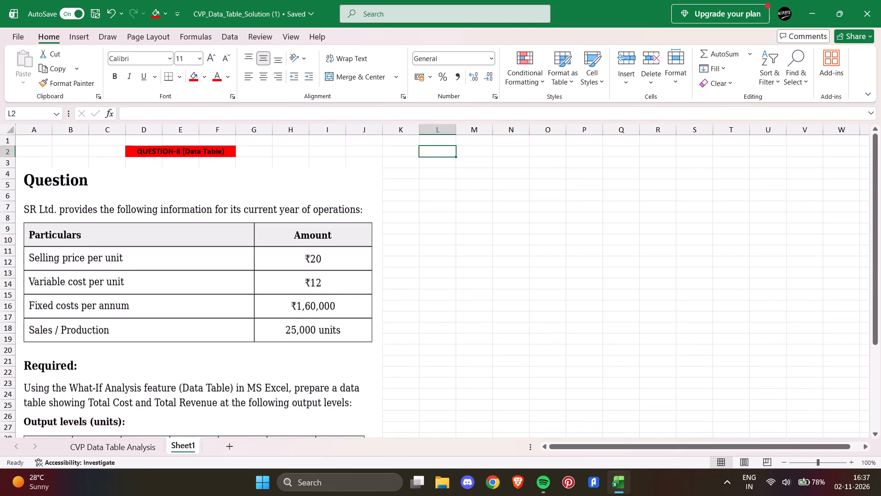
{"action": "type", "text": "SOLUTION"}
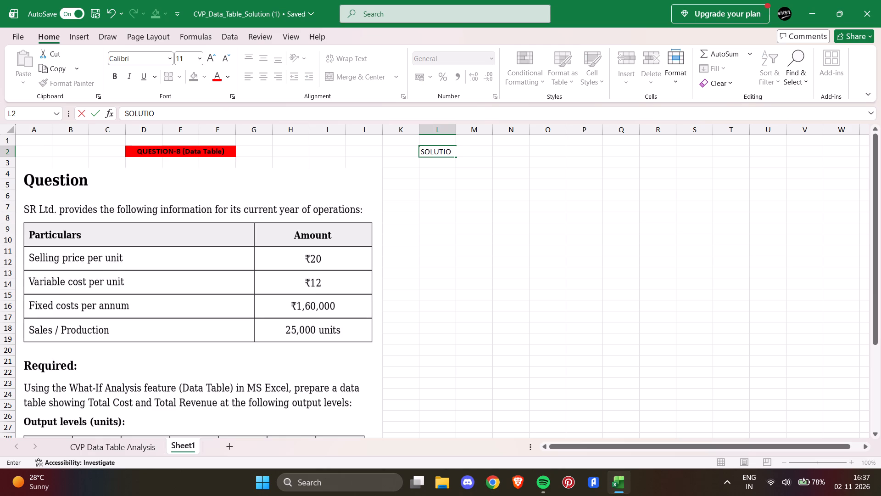
{"action": "left_click_drag", "start_coordinate": [477, 169], "coordinate": [474, 168]}
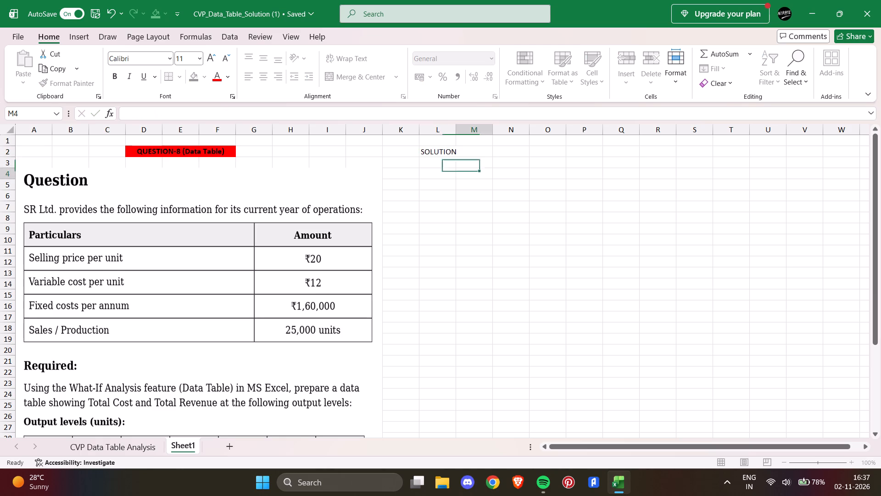
{"action": "left_click_drag", "start_coordinate": [474, 168], "coordinate": [467, 166]}
Format the SOLUTION heading across L2:M2 with a yellow fill, merged and centred, in bold.
{"action": "left_click", "coordinate": [431, 153]}
{"action": "left_click_drag", "start_coordinate": [431, 153], "coordinate": [476, 153]}
{"action": "left_click", "coordinate": [417, 173]}
{"action": "left_click_drag", "start_coordinate": [427, 152], "coordinate": [474, 151]}
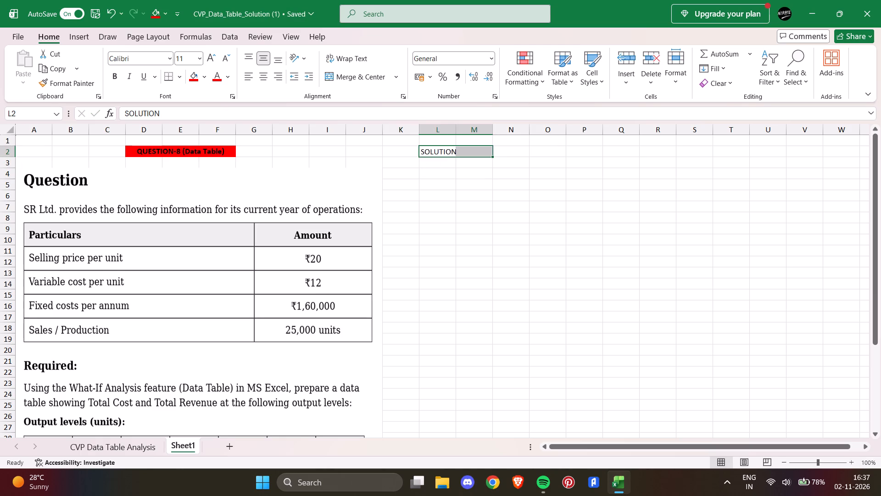
{"action": "left_click", "coordinate": [204, 76]}
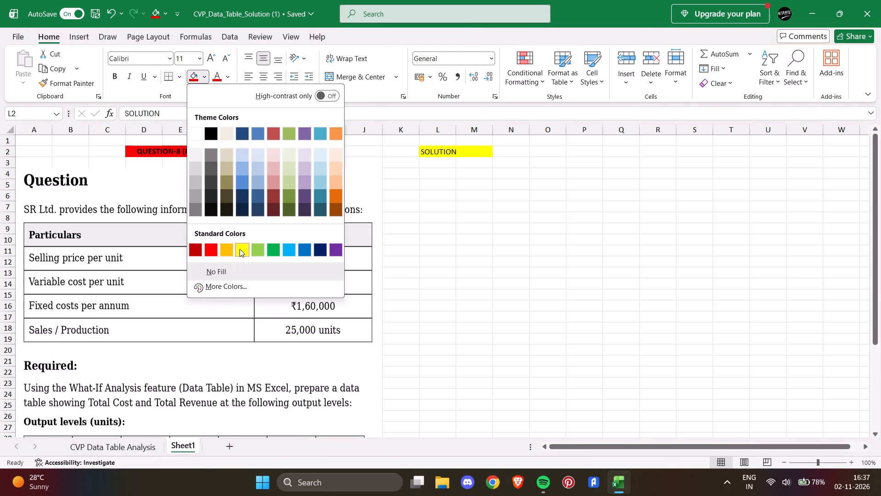
{"action": "left_click", "coordinate": [240, 249]}
{"action": "left_click", "coordinate": [352, 81]}
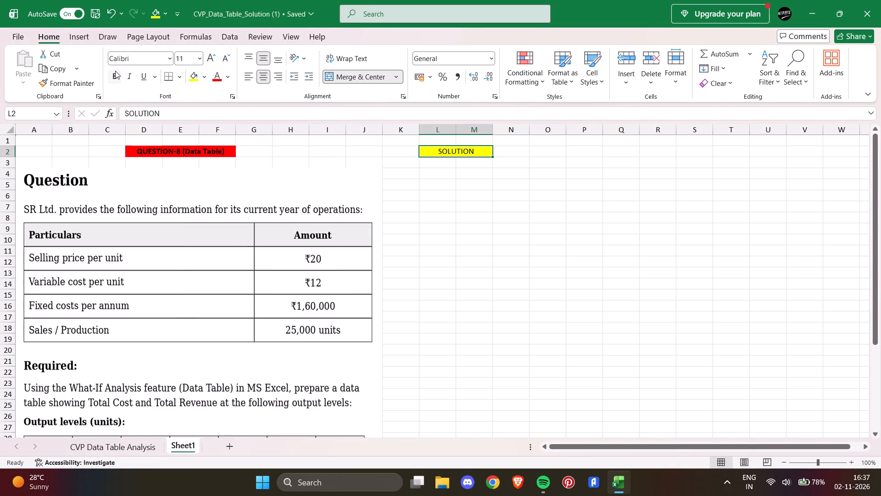
{"action": "left_click", "coordinate": [115, 71]}
{"action": "left_click", "coordinate": [442, 164]}
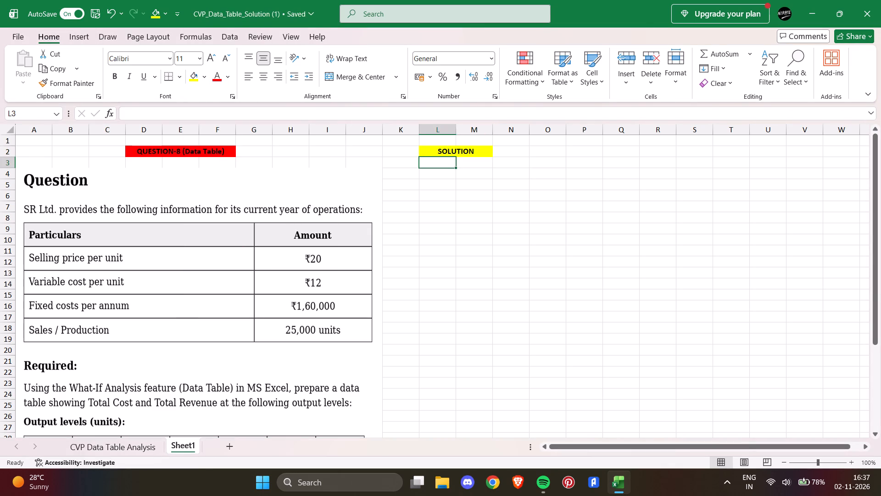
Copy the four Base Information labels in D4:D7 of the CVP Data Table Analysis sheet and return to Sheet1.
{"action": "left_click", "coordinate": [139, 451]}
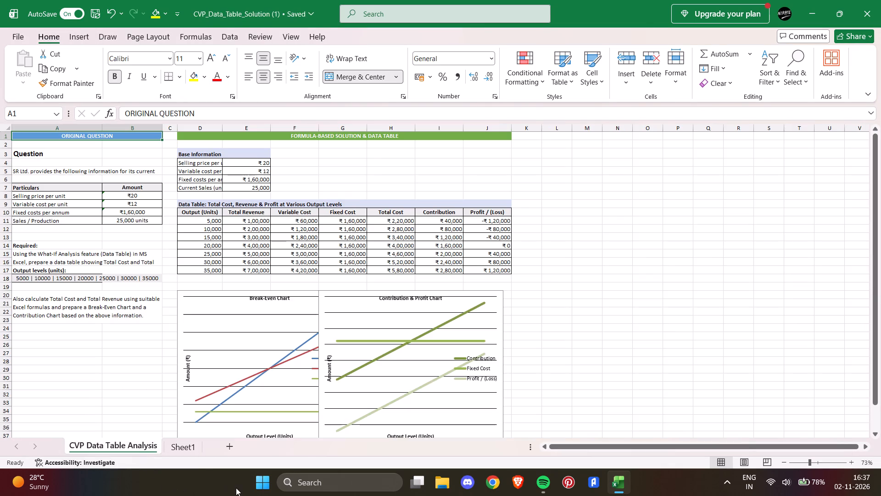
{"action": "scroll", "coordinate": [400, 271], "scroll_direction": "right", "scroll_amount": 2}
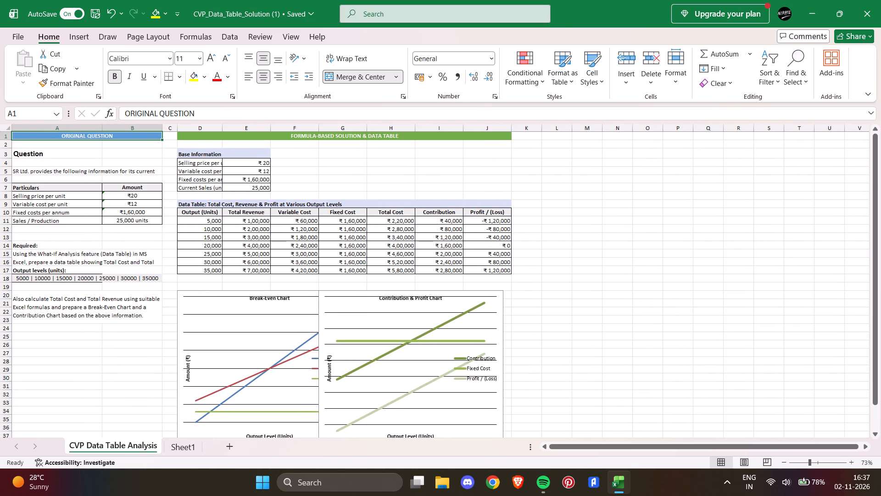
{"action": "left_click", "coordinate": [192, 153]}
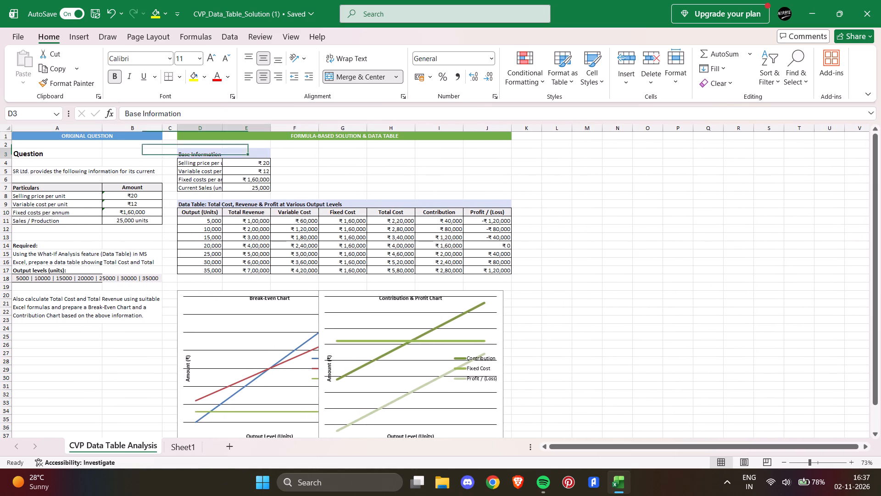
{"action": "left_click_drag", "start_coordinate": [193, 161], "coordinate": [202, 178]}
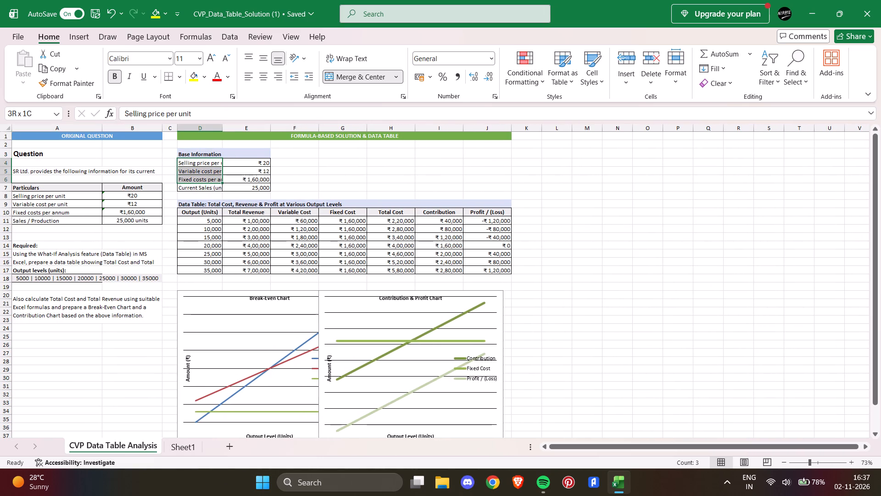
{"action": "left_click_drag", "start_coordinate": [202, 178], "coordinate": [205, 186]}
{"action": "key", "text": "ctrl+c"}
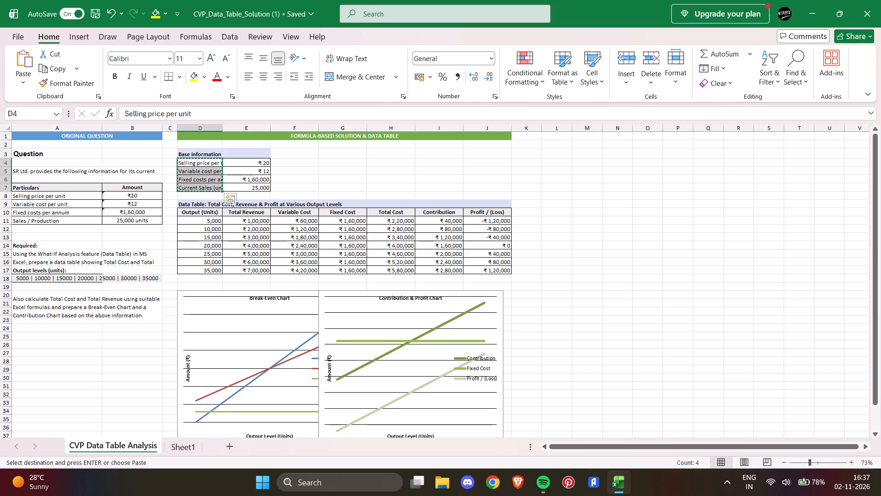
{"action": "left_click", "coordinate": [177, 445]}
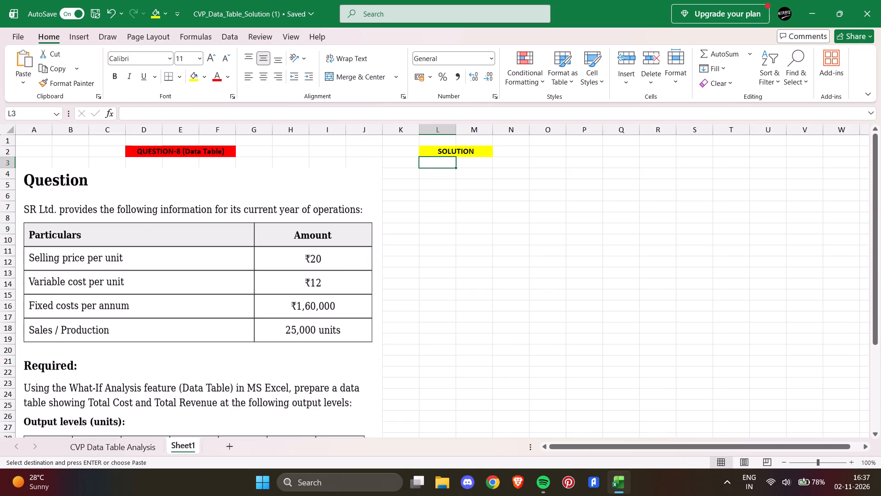
Enter "Given" in cell L3 under the SOLUTION heading and italicise it.
{"action": "key", "text": "g"}
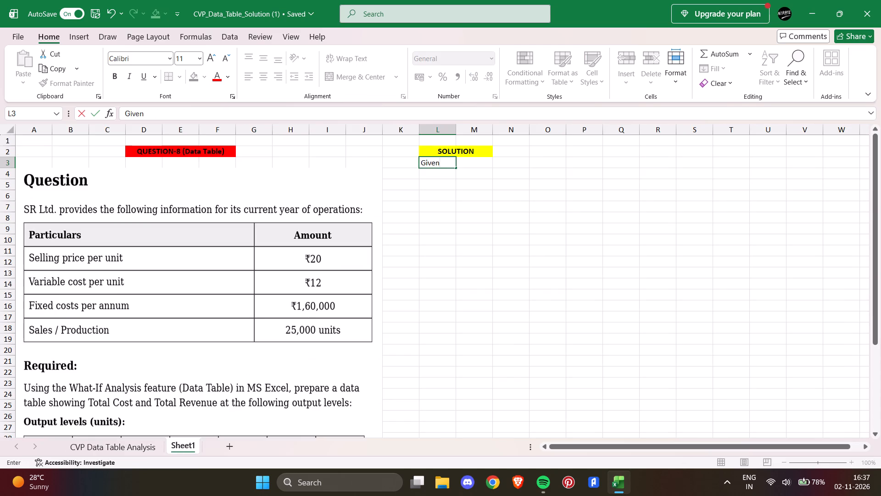
{"action": "left_click", "coordinate": [130, 73]}
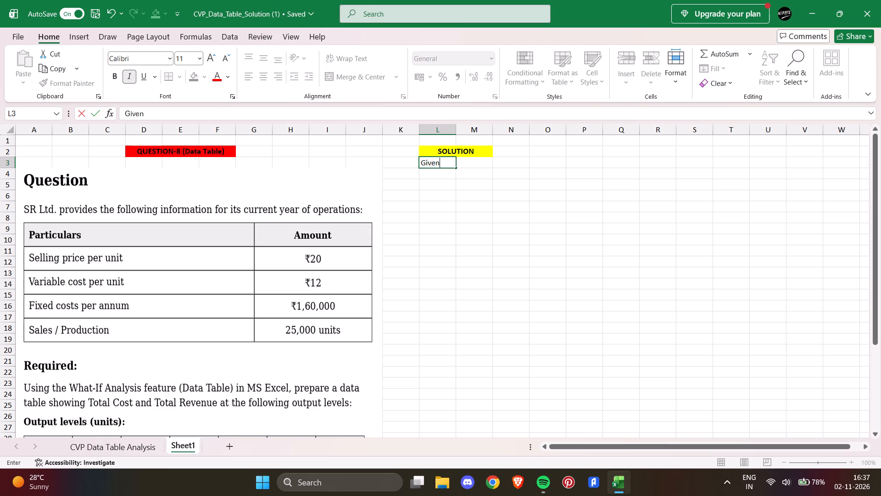
{"action": "left_click", "coordinate": [452, 182]}
{"action": "left_click", "coordinate": [438, 165]}
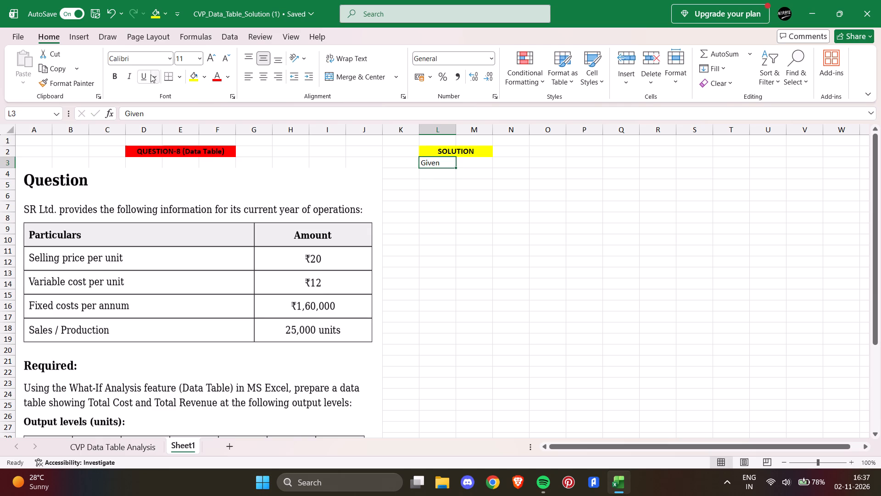
{"action": "left_click", "coordinate": [127, 78]}
Copy the four labels in D4:D7 of the CVP Data Table Analysis sheet into Sheet1, starting at cell L4 below Given.
{"action": "left_click", "coordinate": [443, 175]}
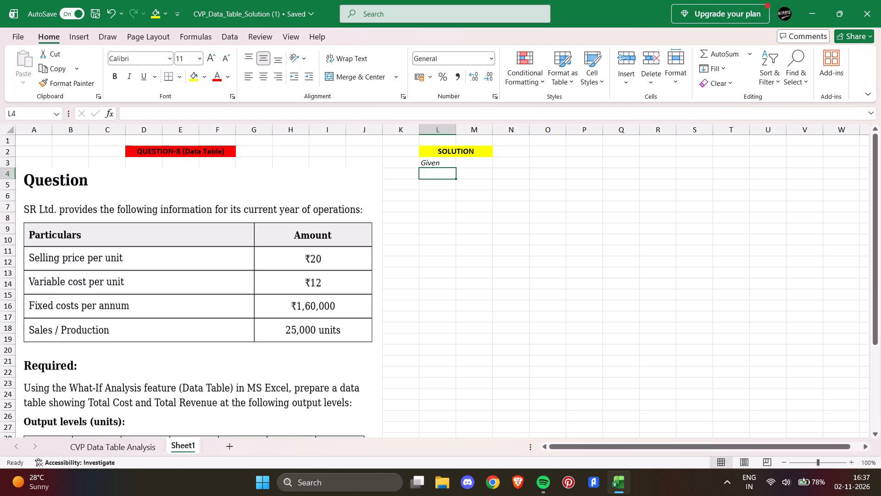
{"action": "key", "text": "ctrl+v"}
{"action": "key", "text": "ctrl+v"}
{"action": "left_click", "coordinate": [148, 443]}
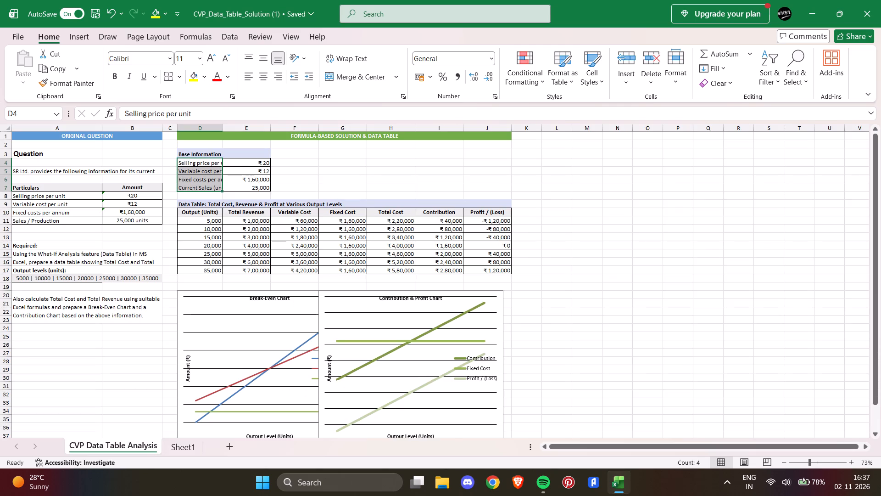
{"action": "key", "text": "ctrl+c"}
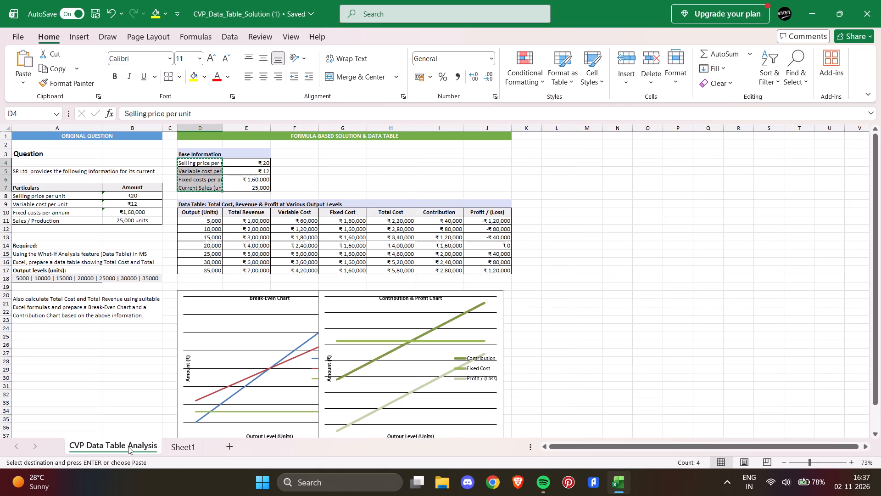
{"action": "left_click", "coordinate": [181, 447], "text": "ctrl"}
{"action": "key", "text": "ctrl+v"}
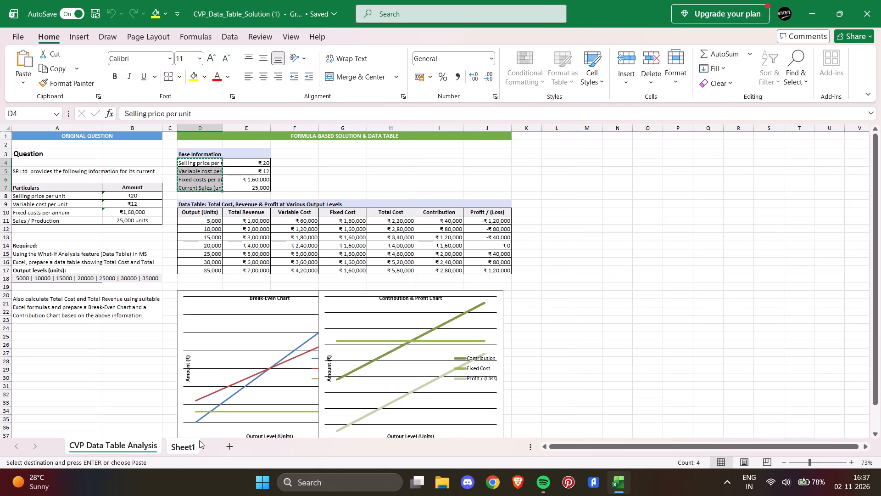
{"action": "left_click", "coordinate": [197, 444]}
{"action": "key", "text": "ctrl+v"}
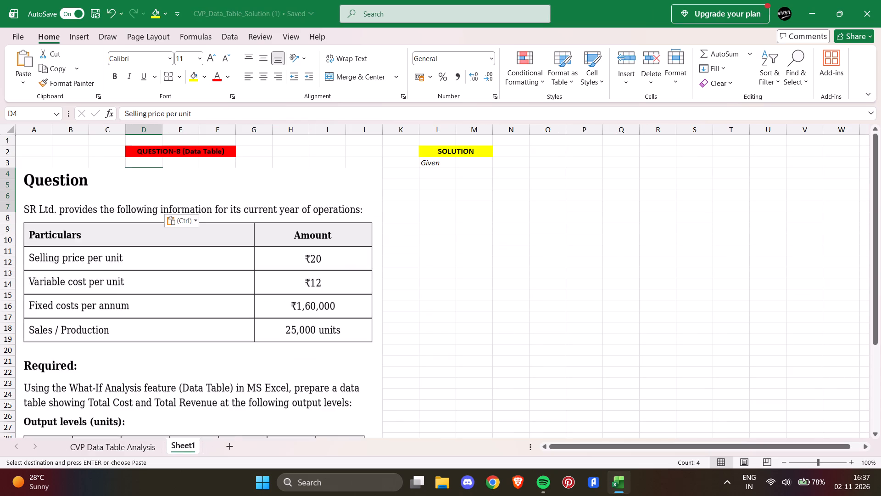
{"action": "left_click", "coordinate": [436, 174]}
{"action": "key", "text": "ctrl+v"}
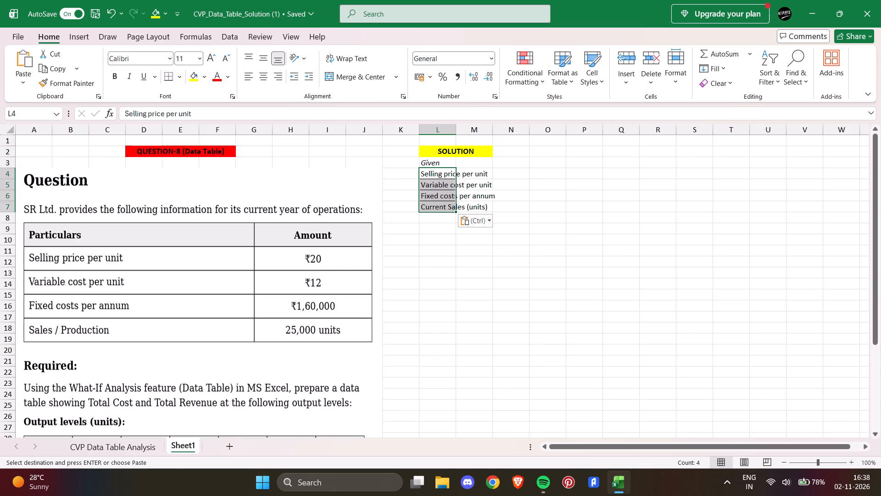
Set the font size of the "Fixed costs per annum" label in L6 to 10.
{"action": "left_click", "coordinate": [491, 197]}
{"action": "left_click", "coordinate": [428, 196]}
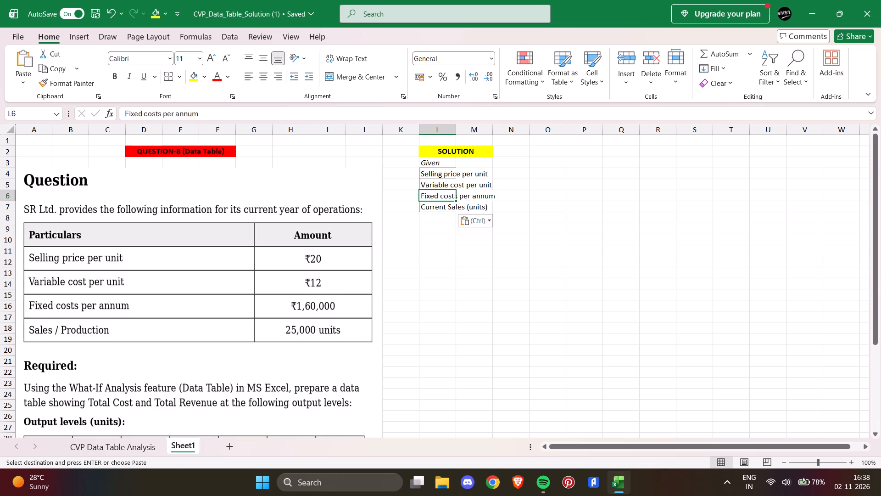
{"action": "left_click", "coordinate": [197, 59]}
{"action": "left_click", "coordinate": [193, 99]}
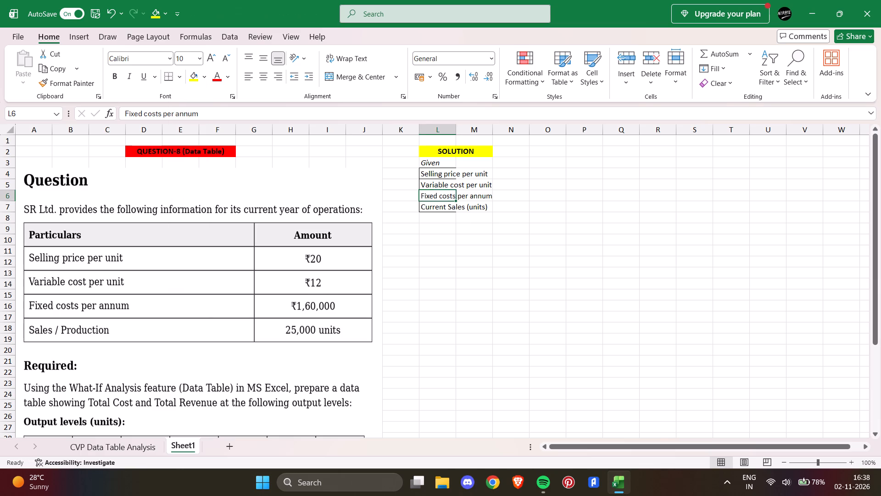
Check the CVP Data Table Analysis sheet and the FINAL FILE reference images for how the Given block is laid out.
{"action": "left_click", "coordinate": [117, 441]}
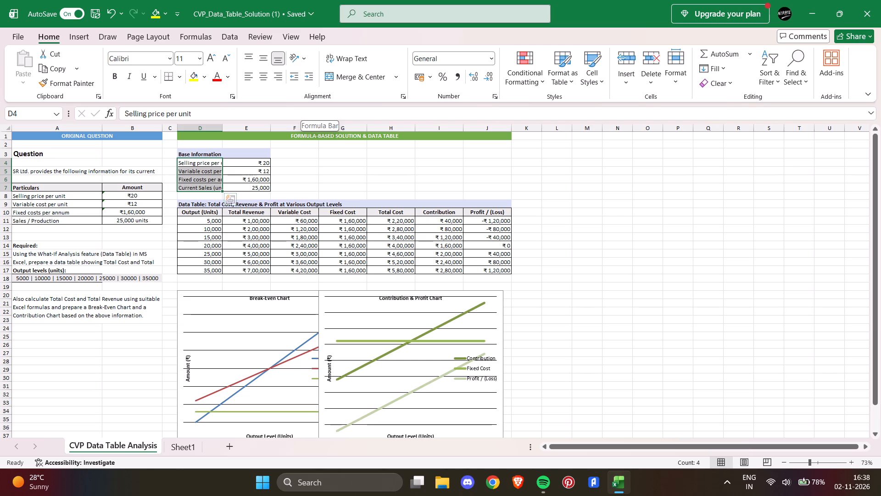
{"action": "left_click", "coordinate": [185, 447]}
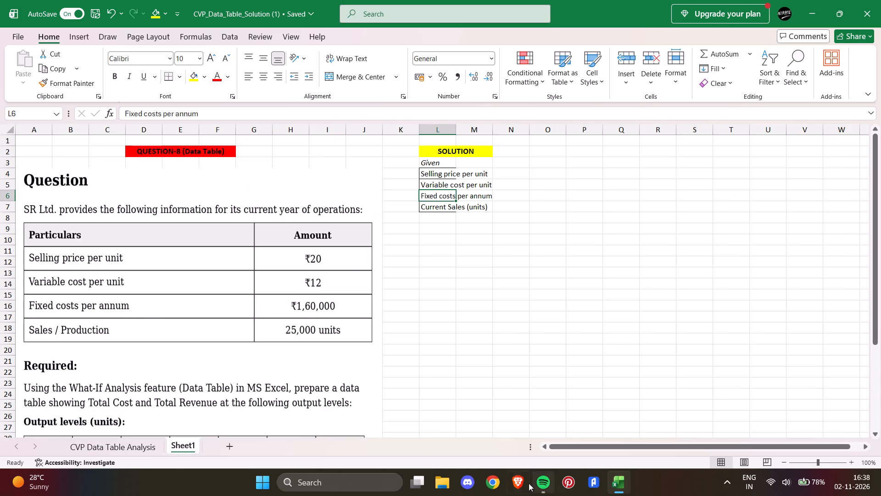
{"action": "left_click", "coordinate": [446, 484]}
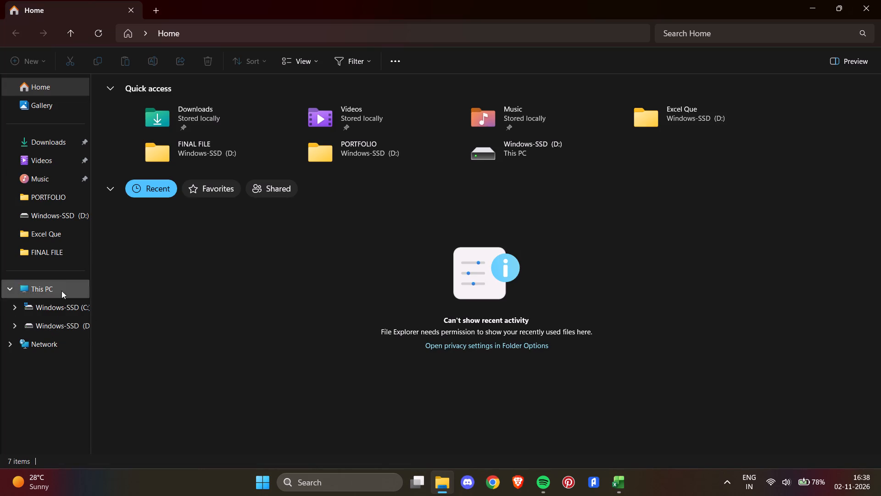
{"action": "left_click", "coordinate": [75, 254]}
{"action": "double_click", "coordinate": [197, 135]}
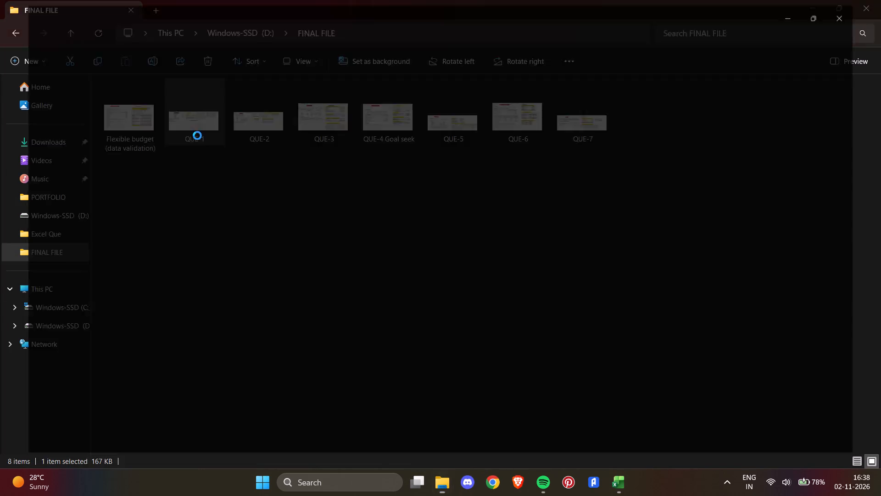
{"action": "key", "text": "Right"}
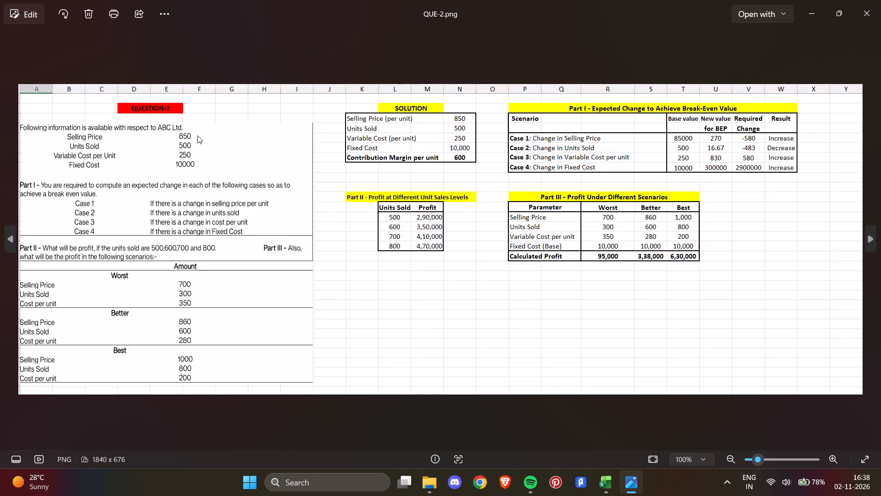
{"action": "key", "text": "Right"}
{"action": "key", "text": "Right"}
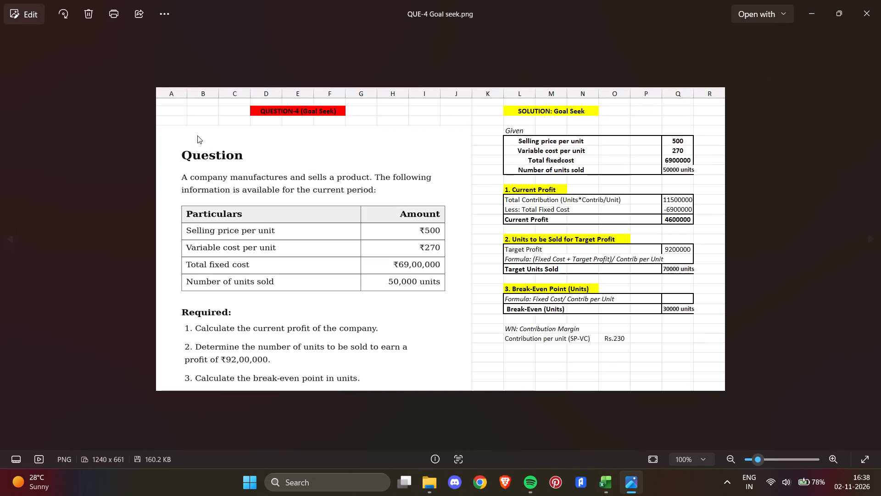
{"action": "left_click", "coordinate": [860, 6]}
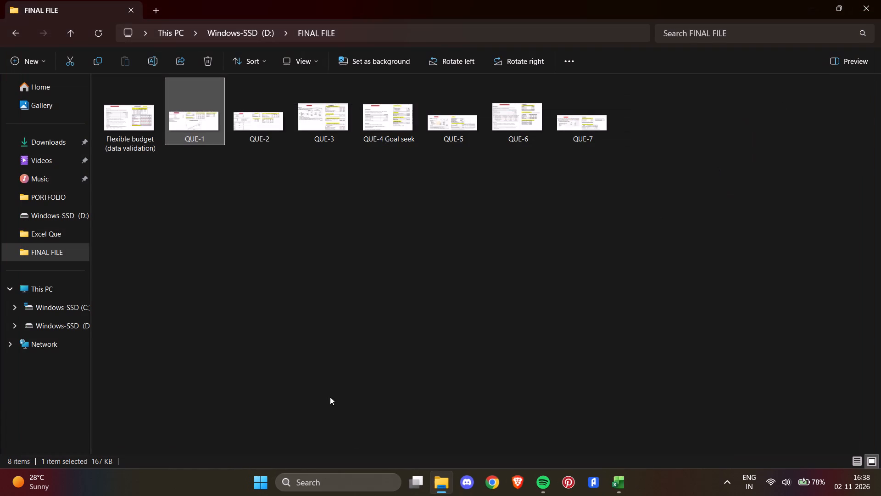
{"action": "left_click", "coordinate": [873, 0]}
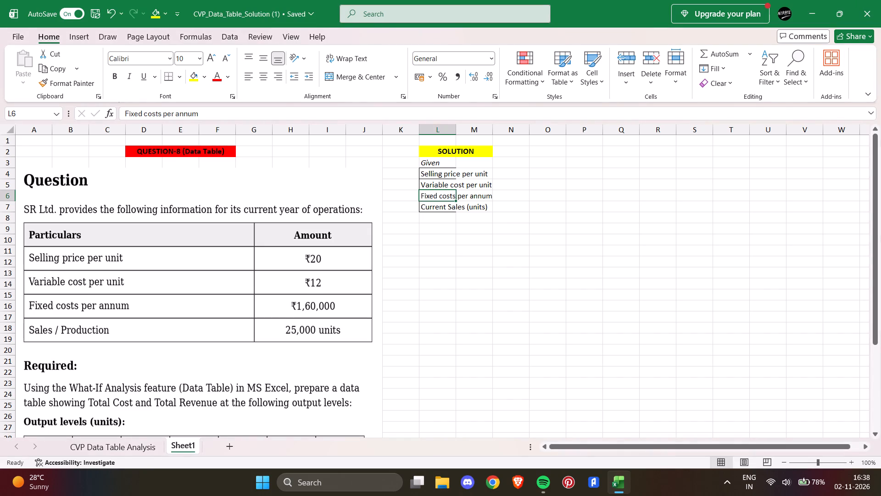
Move the Given heading and its four labels, L3:M7, down one row to start at L4.
{"action": "left_click_drag", "start_coordinate": [425, 161], "coordinate": [479, 203]}
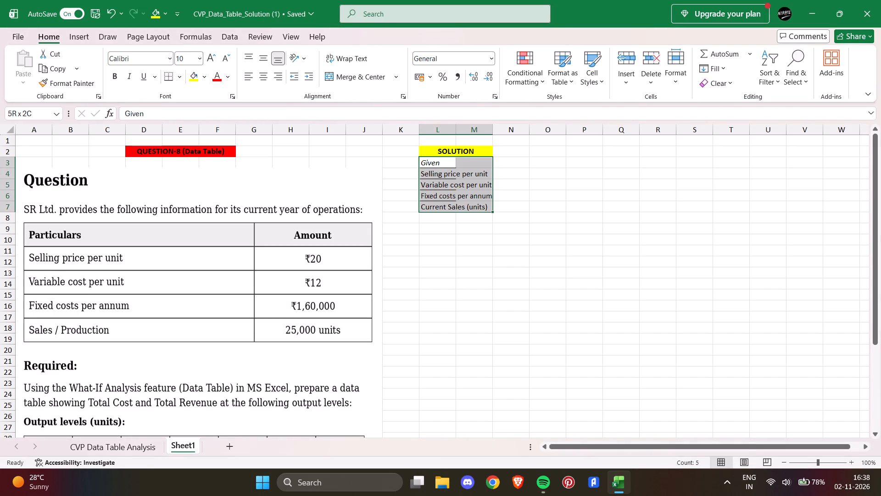
{"action": "left_click_drag", "start_coordinate": [479, 203], "coordinate": [480, 206]}
{"action": "key", "text": "ctrl+x"}
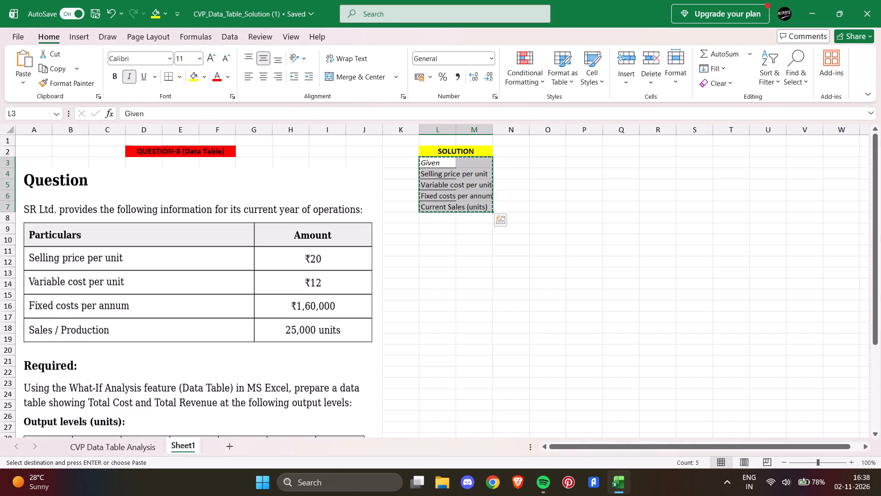
{"action": "left_click", "coordinate": [435, 172]}
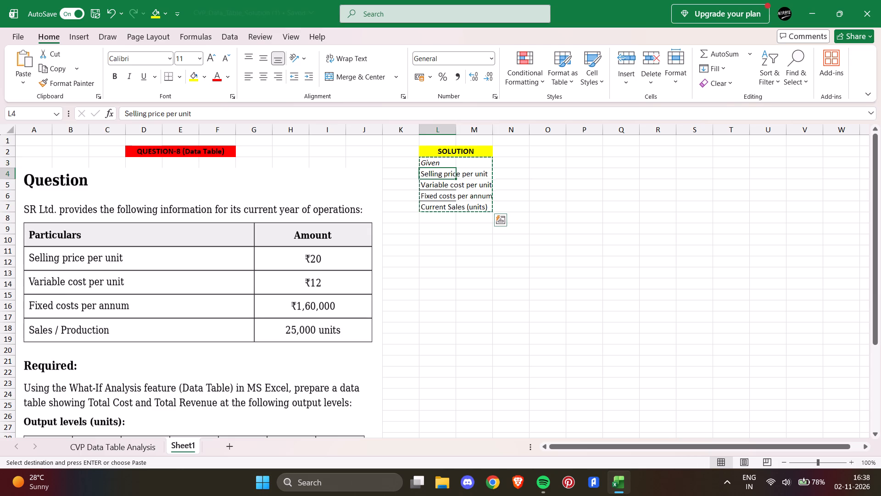
{"action": "key", "text": "ctrl+v"}
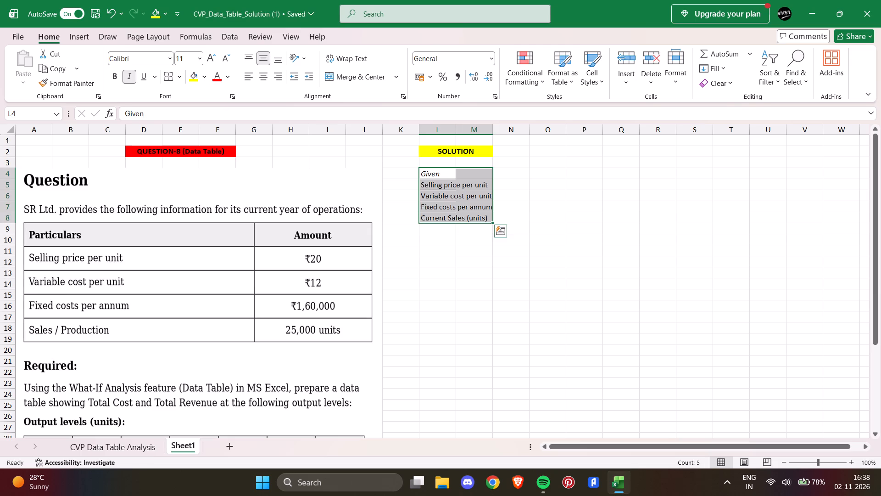
Enter the given amounts 20, 12, 160000 and 25000 down column N, starting at N4.
{"action": "left_click", "coordinate": [515, 174]}
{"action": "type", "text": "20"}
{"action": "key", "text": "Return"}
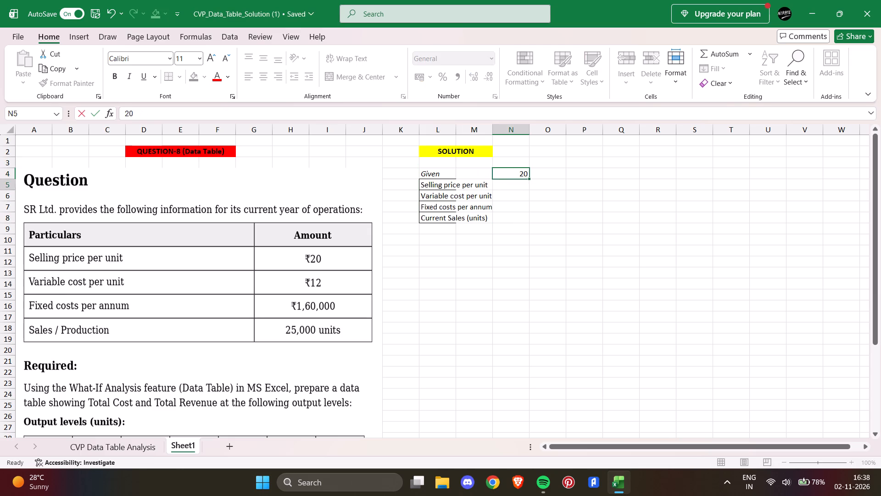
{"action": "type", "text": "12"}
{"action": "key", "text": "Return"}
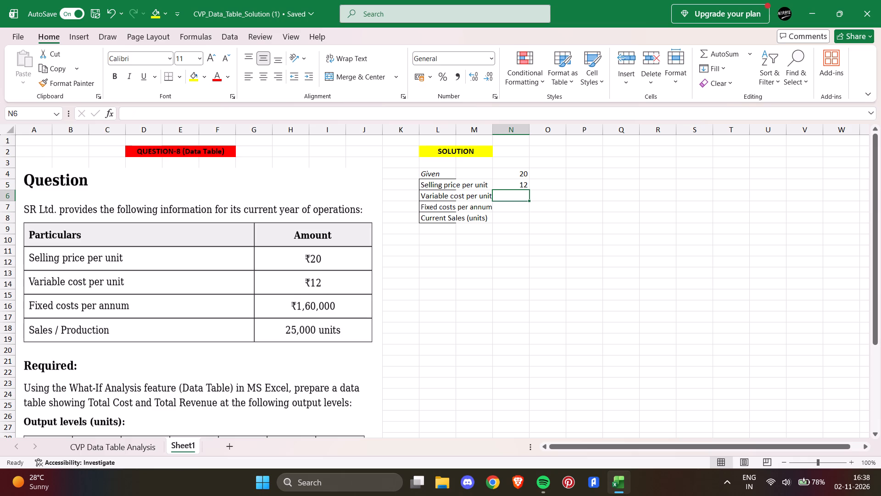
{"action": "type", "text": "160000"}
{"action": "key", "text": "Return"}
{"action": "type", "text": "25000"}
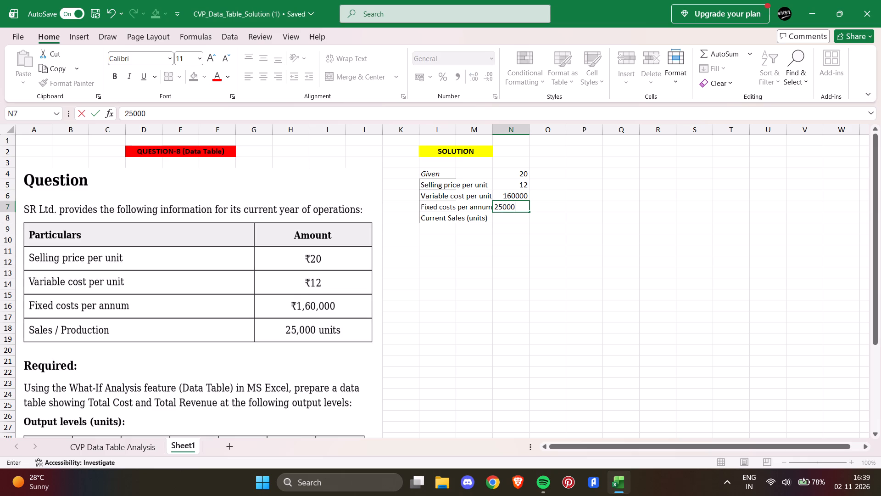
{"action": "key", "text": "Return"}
Move the four given amounts from N4:N7 down one row to N5:N8, beside their labels.
{"action": "left_click_drag", "start_coordinate": [515, 174], "coordinate": [518, 210]}
{"action": "key", "text": "ctrl+x"}
{"action": "left_click", "coordinate": [513, 186]}
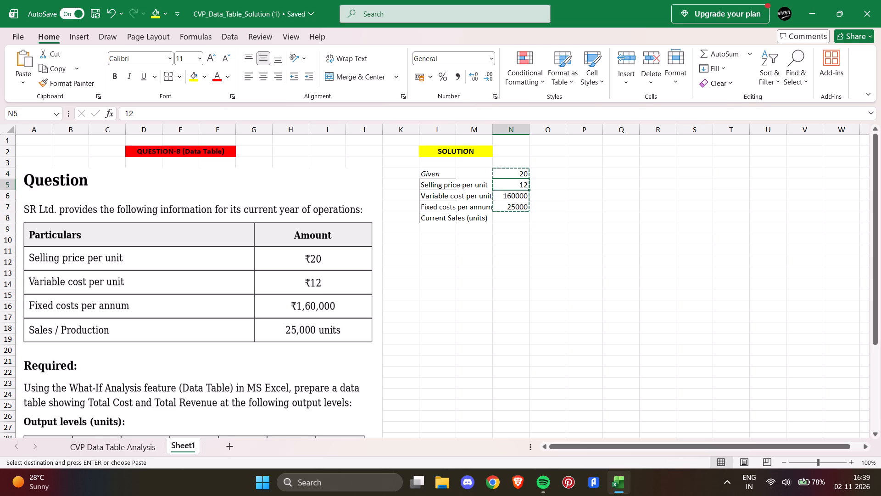
{"action": "key", "text": "ctrl+v"}
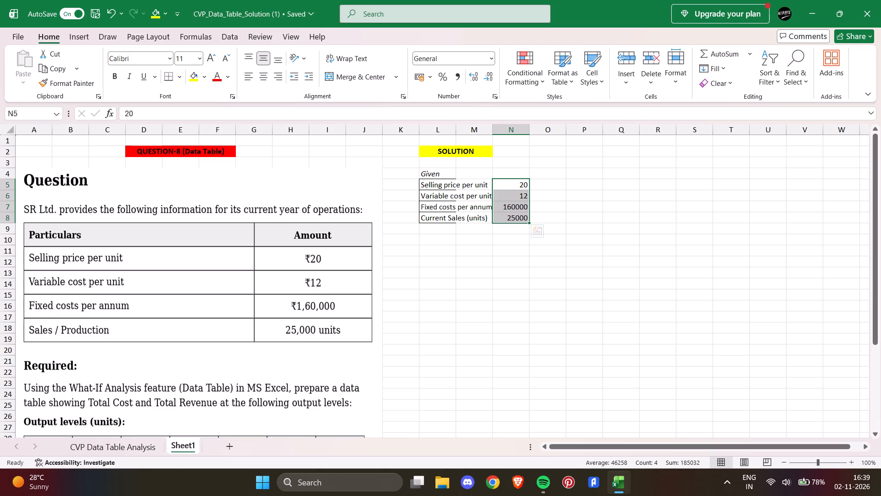
Erase the existing cell borders around the Given labels and amounts.
{"action": "left_click_drag", "start_coordinate": [426, 184], "coordinate": [513, 219]}
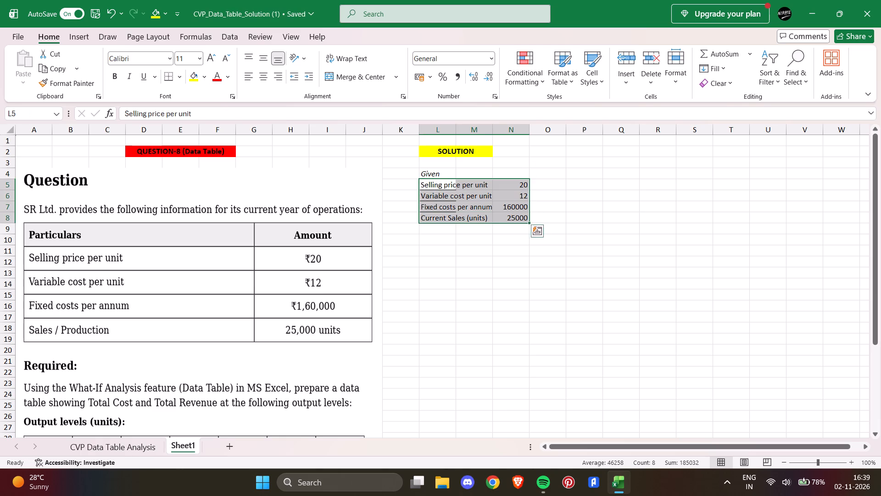
{"action": "left_click", "coordinate": [574, 169]}
{"action": "left_click", "coordinate": [183, 74]}
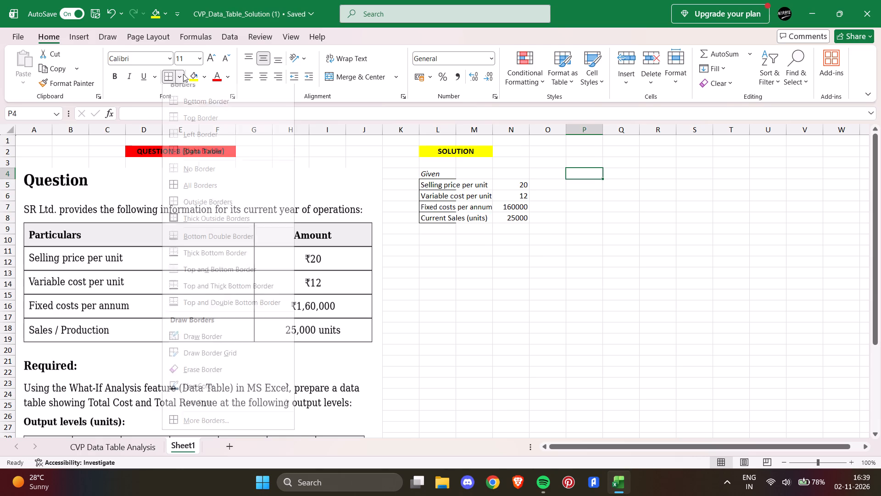
{"action": "left_click", "coordinate": [203, 377]}
{"action": "left_click_drag", "start_coordinate": [558, 281], "coordinate": [436, 176]}
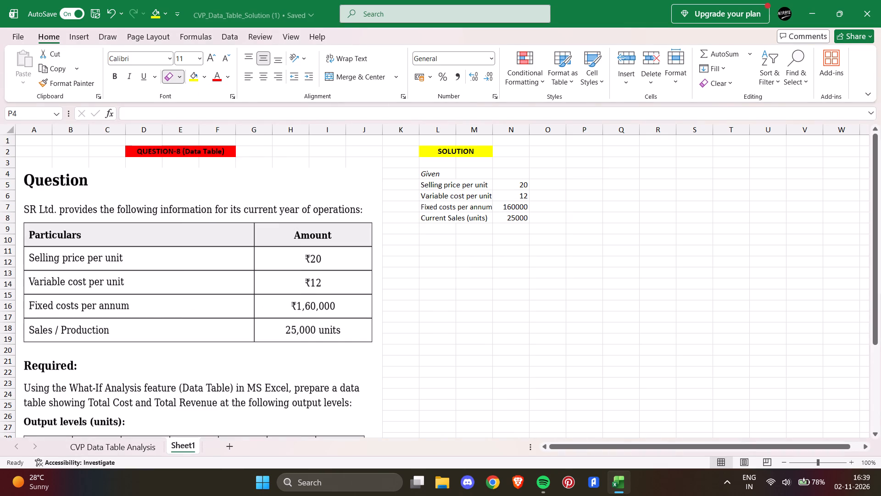
Apply thick outside borders around the Given block L5:N8 and around its label cells L5:M8.
{"action": "left_click", "coordinate": [182, 73]}
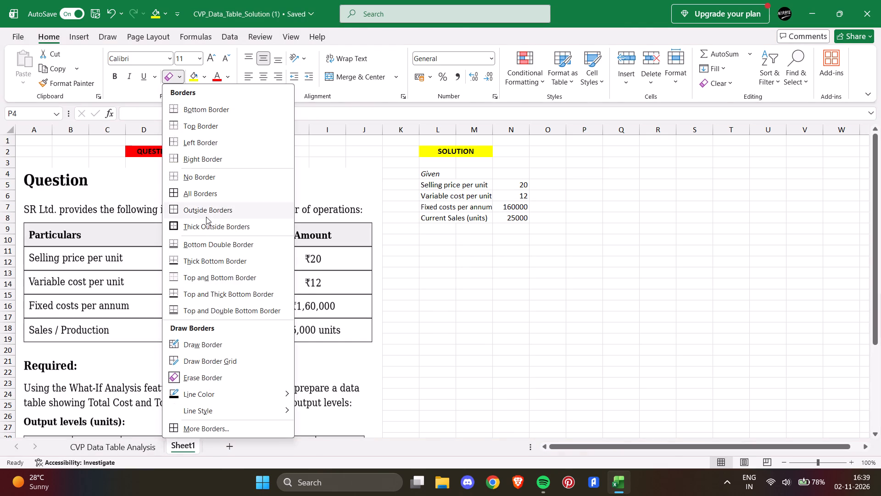
{"action": "left_click", "coordinate": [209, 231]}
{"action": "left_click_drag", "start_coordinate": [429, 182], "coordinate": [502, 223]}
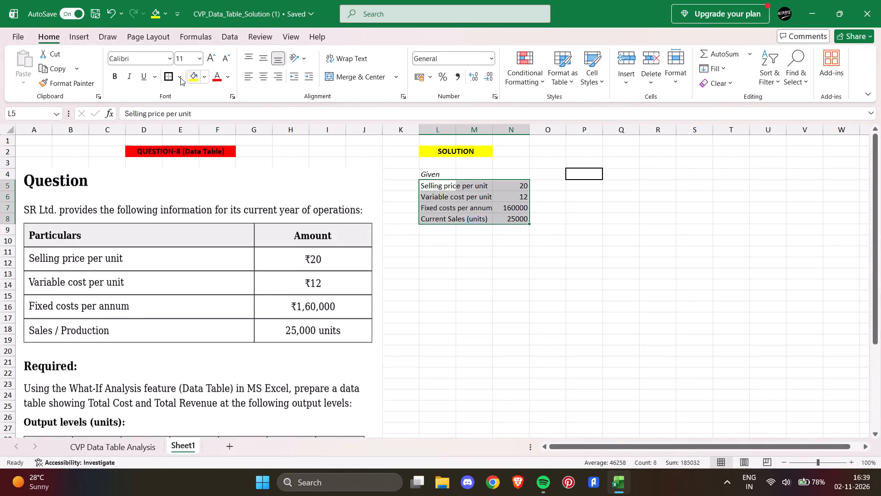
{"action": "left_click", "coordinate": [174, 80]}
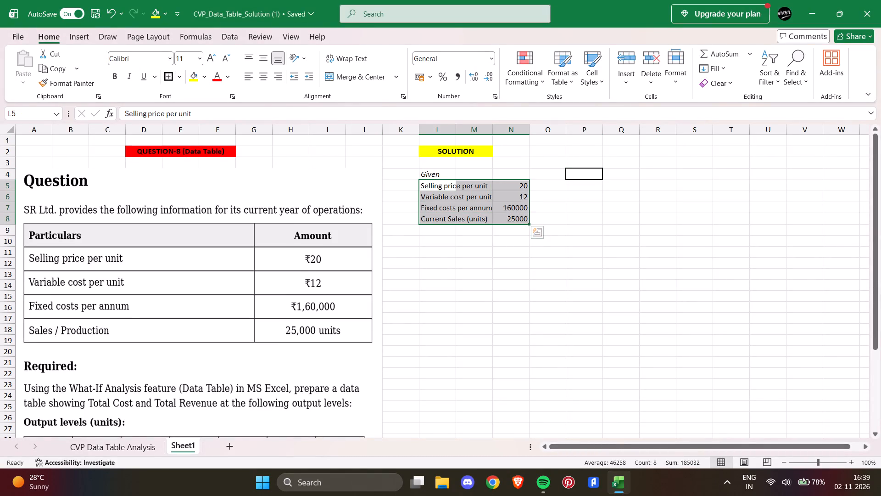
{"action": "left_click_drag", "start_coordinate": [428, 186], "coordinate": [481, 217]}
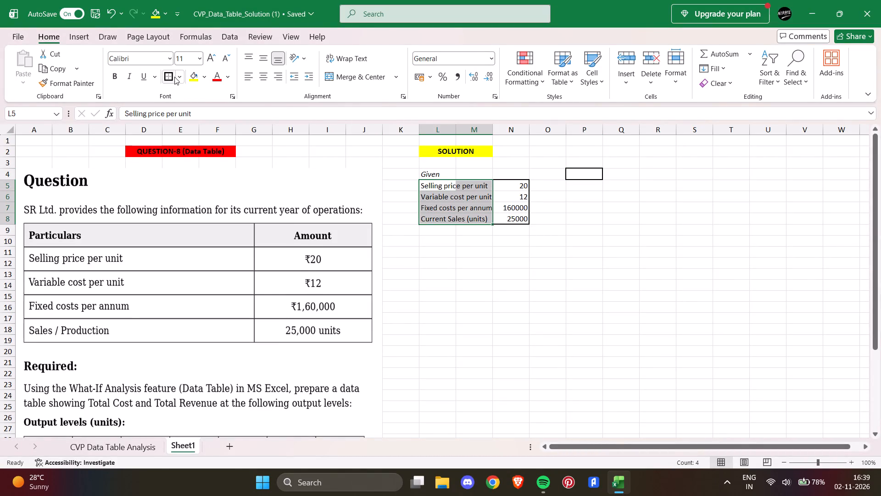
{"action": "left_click", "coordinate": [172, 75]}
{"action": "left_click", "coordinate": [559, 187]}
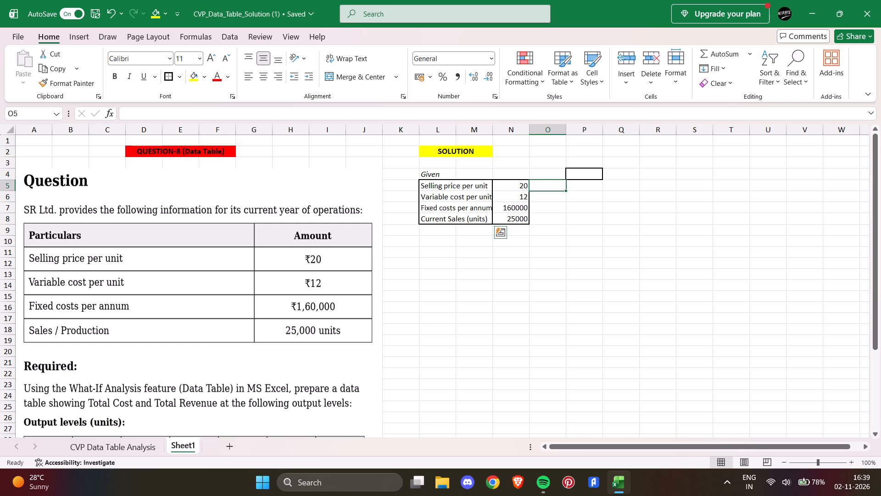
Center the given amounts in N5:N8 horizontally.
{"action": "left_click_drag", "start_coordinate": [513, 186], "coordinate": [515, 220]}
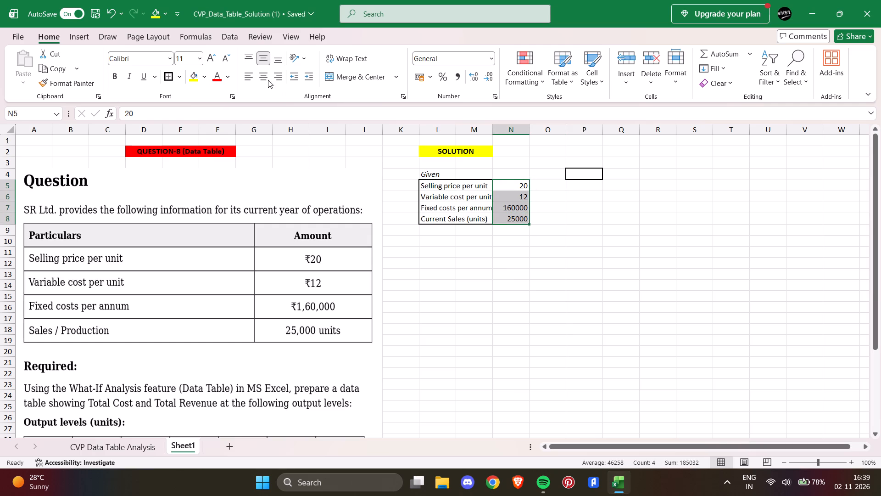
{"action": "left_click", "coordinate": [267, 79]}
{"action": "left_click", "coordinate": [578, 191]}
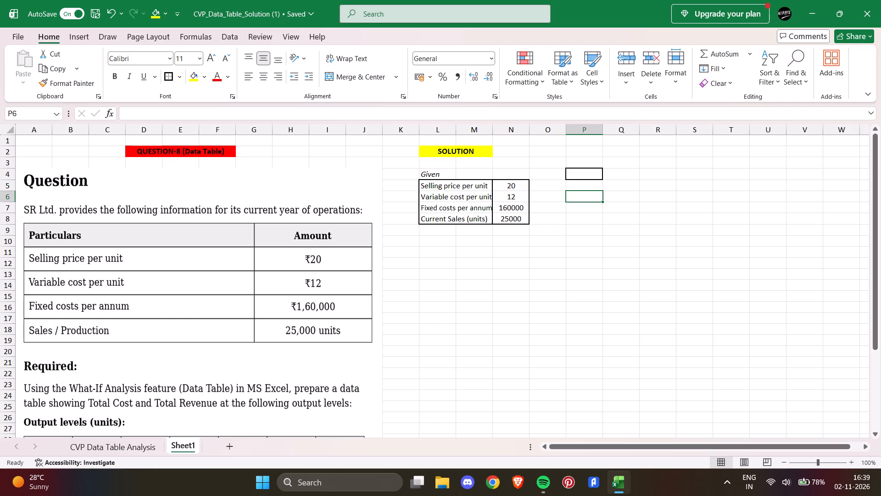
Copy the title "Data Table: Total Cost, Revenue & Profit at Various Output Levels" from the CVP Data Table Analysis sheet into L10 of Sheet1.
{"action": "left_click", "coordinate": [129, 445]}
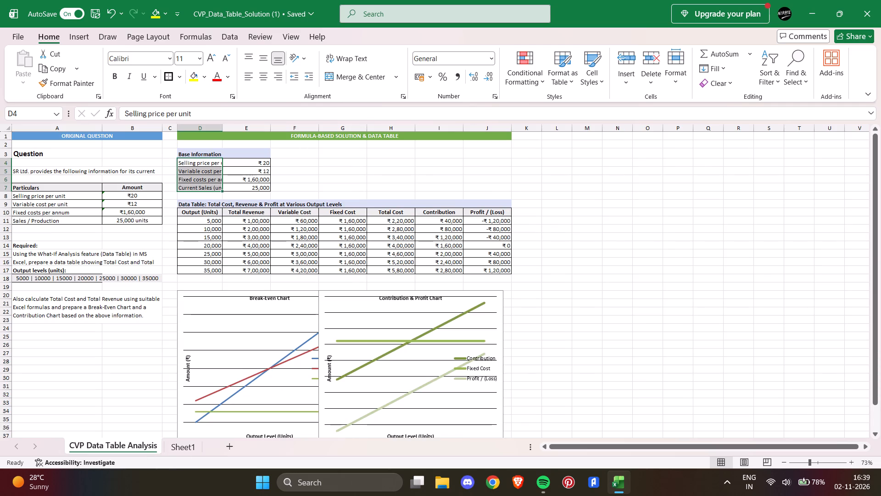
{"action": "left_click", "coordinate": [278, 203]}
{"action": "left_click_drag", "start_coordinate": [343, 114], "coordinate": [196, 99]}
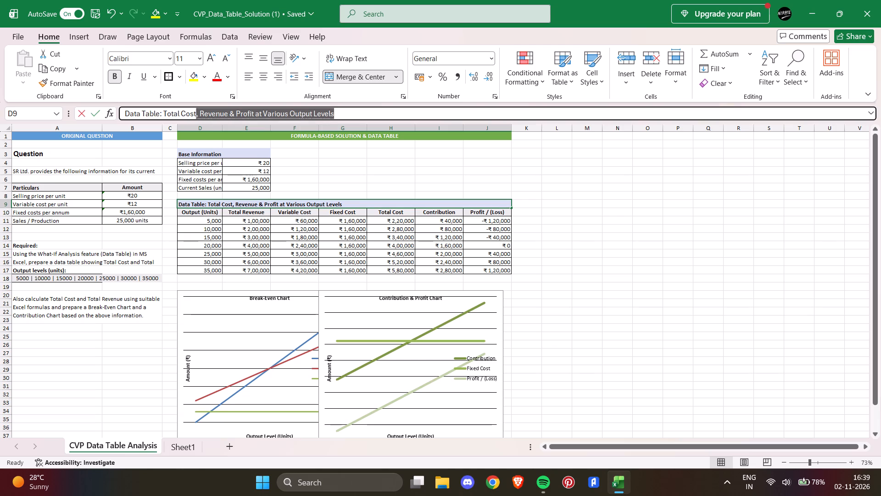
{"action": "left_click_drag", "start_coordinate": [196, 99], "coordinate": [100, 99]}
{"action": "key", "text": "ctrl+x"}
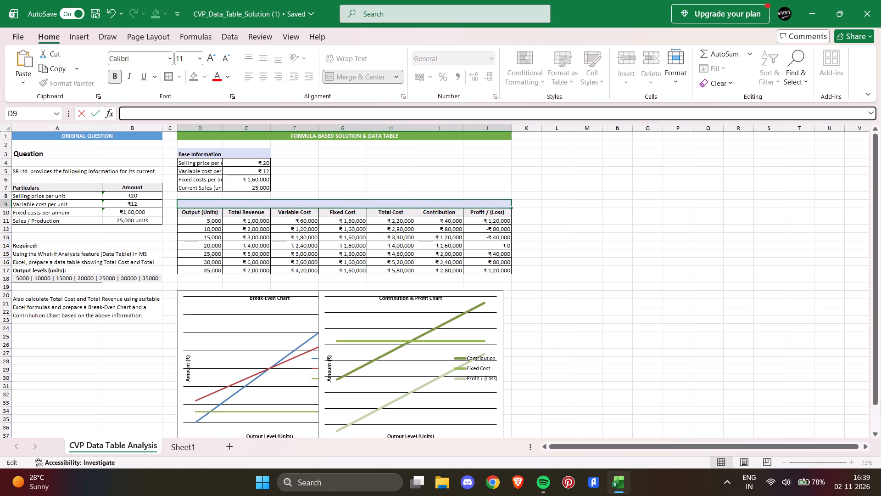
{"action": "key", "text": "ctrl+z"}
{"action": "key", "text": "ctrl+c"}
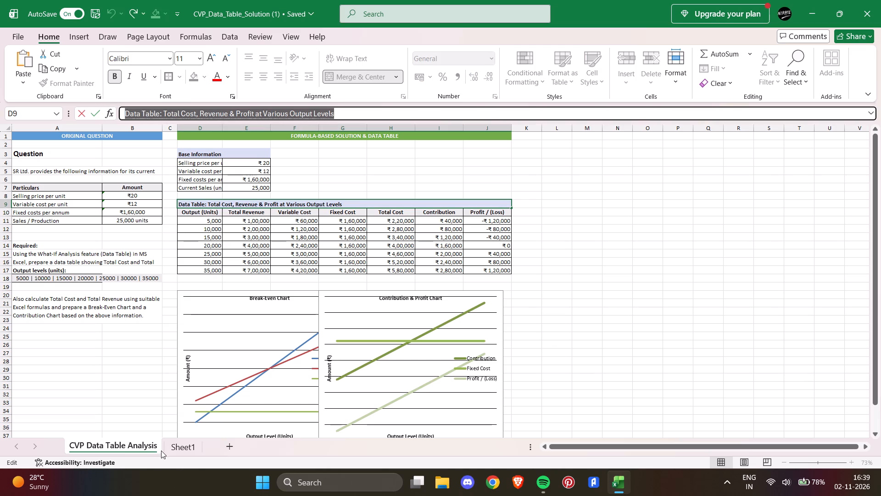
{"action": "left_click", "coordinate": [177, 443]}
{"action": "left_click", "coordinate": [440, 240]}
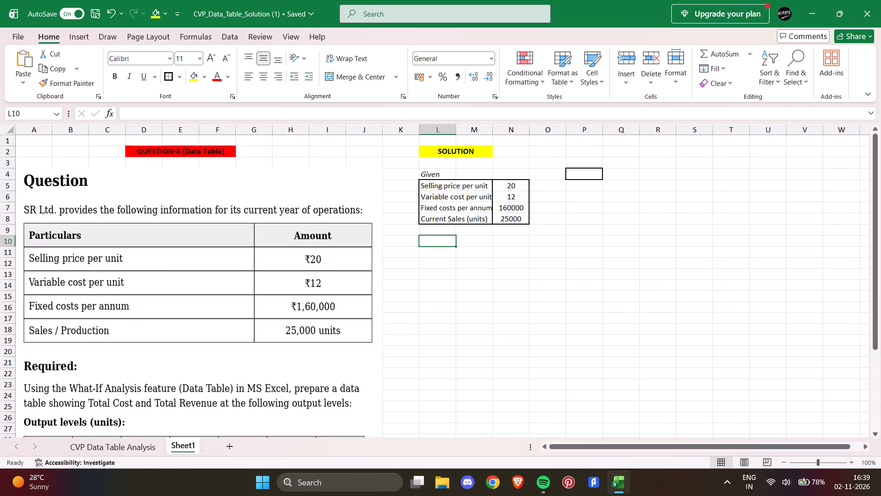
{"action": "left_click", "coordinate": [438, 255]}
{"action": "left_click", "coordinate": [439, 246]}
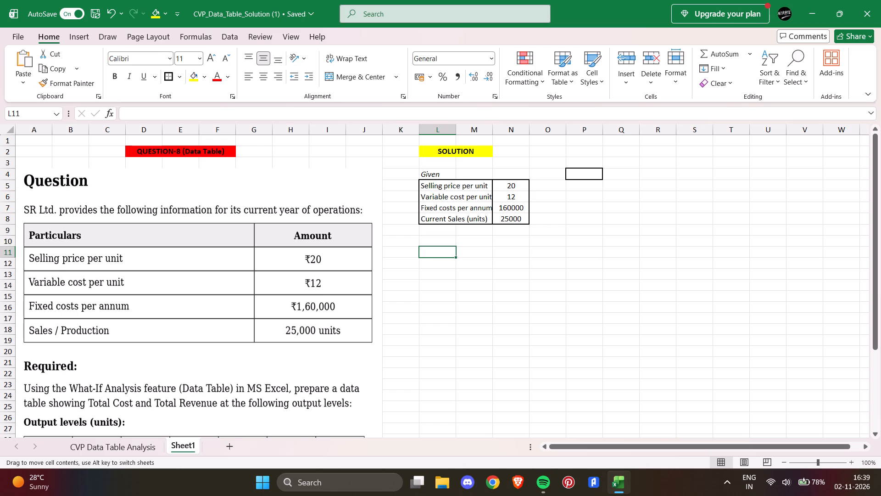
{"action": "left_click", "coordinate": [435, 241]}
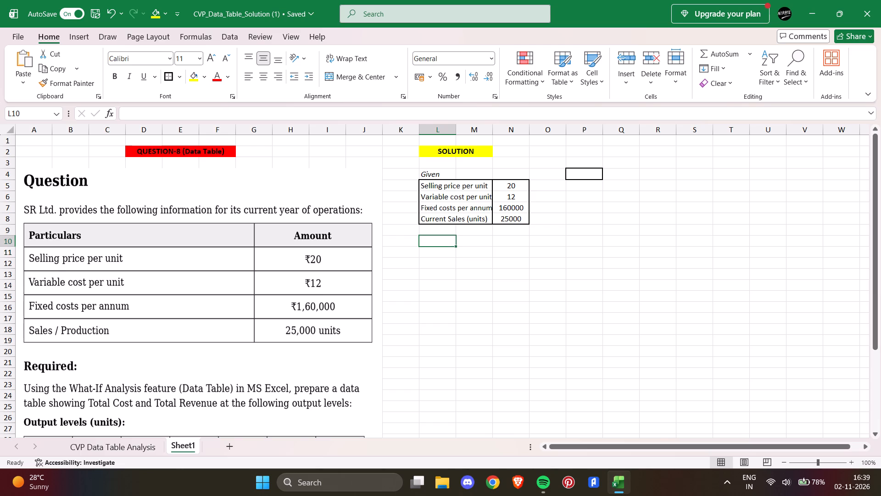
{"action": "key", "text": "ctrl+v"}
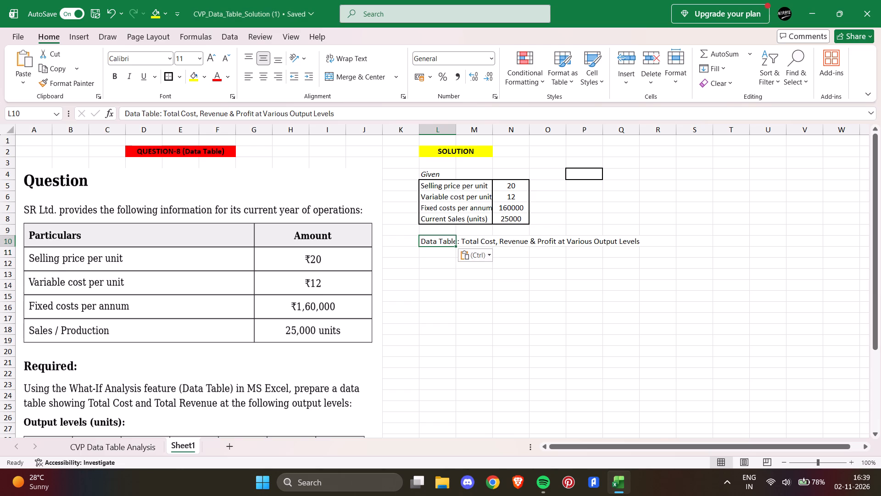
Change the fill of the SOLUTION heading to light purple.
{"action": "left_click", "coordinate": [470, 154]}
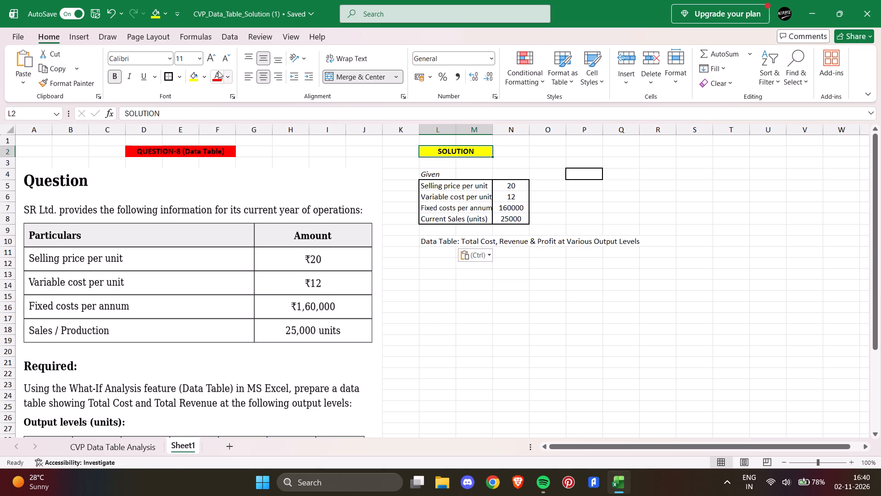
{"action": "left_click", "coordinate": [202, 77]}
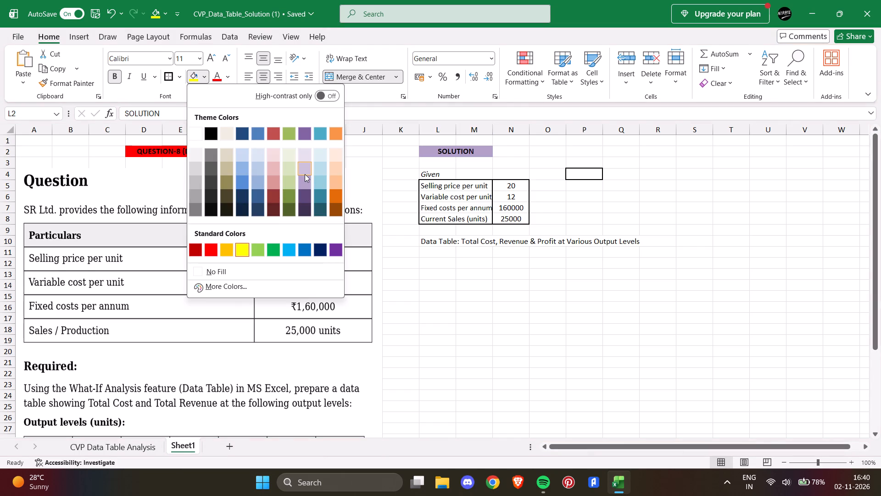
{"action": "left_click", "coordinate": [304, 177]}
Merge and center the data table title across L10:Q10, fill it yellow and make it bold.
{"action": "left_click", "coordinate": [438, 240]}
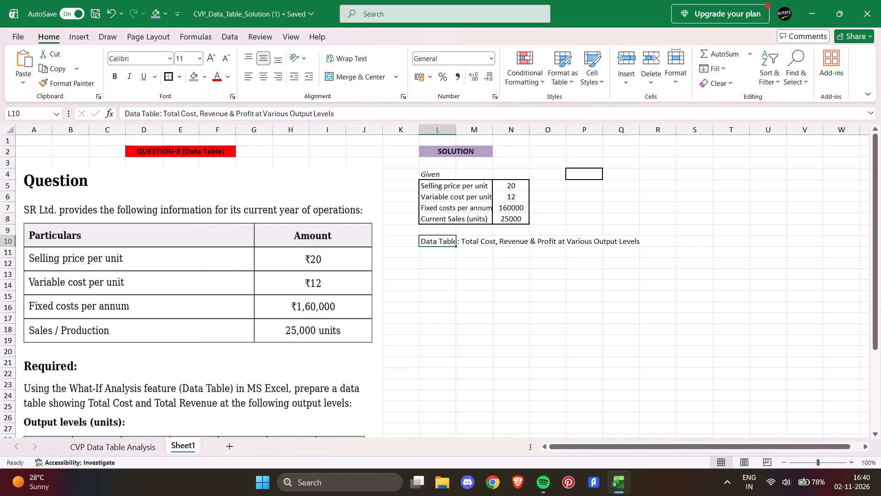
{"action": "left_click_drag", "start_coordinate": [434, 243], "coordinate": [556, 252]}
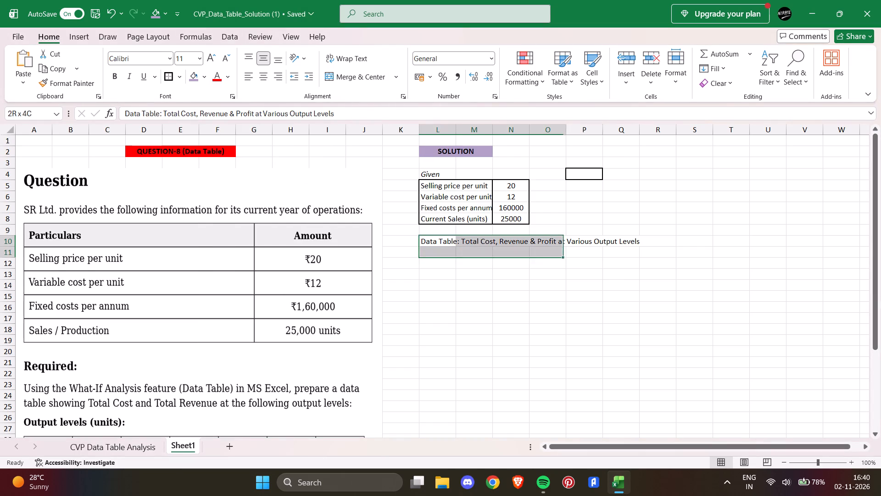
{"action": "left_click_drag", "start_coordinate": [556, 252], "coordinate": [635, 242]}
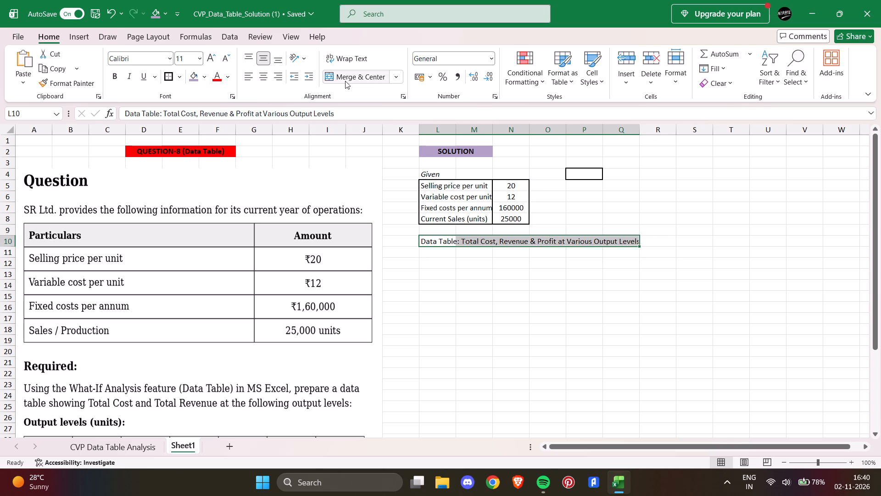
{"action": "left_click", "coordinate": [345, 81]}
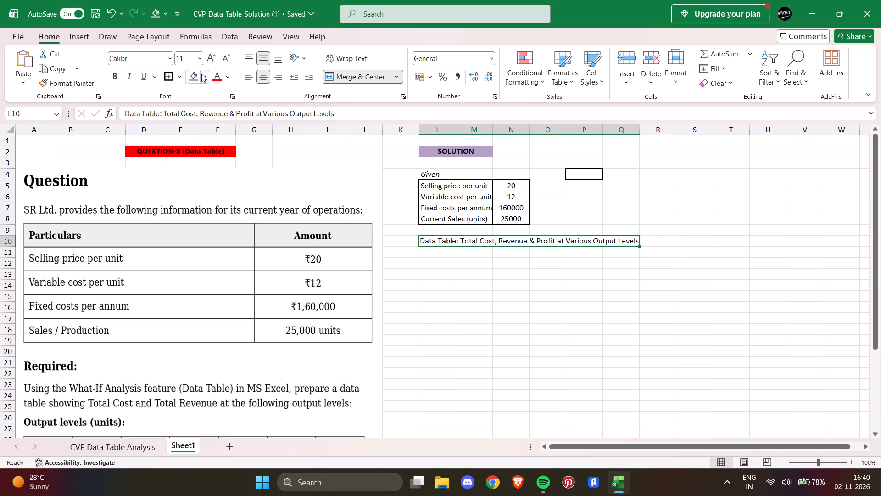
{"action": "left_click", "coordinate": [202, 74]}
{"action": "left_click", "coordinate": [247, 248]}
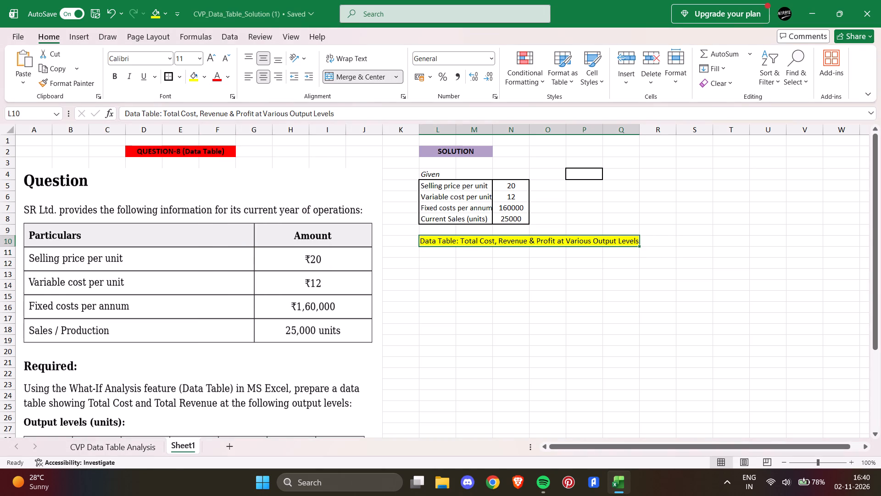
{"action": "left_click", "coordinate": [117, 75]}
{"action": "left_click", "coordinate": [440, 253]}
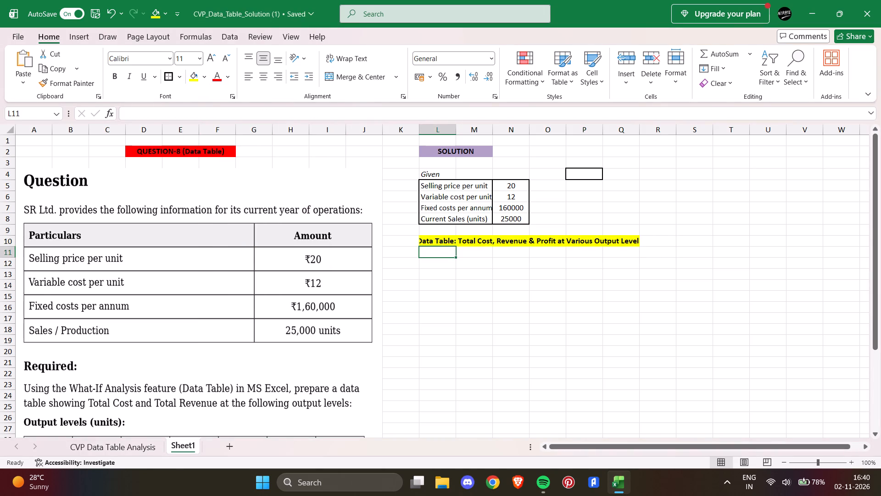
Extend the merged and centered data table title by one column to span L10:R10.
{"action": "left_click", "coordinate": [468, 242]}
{"action": "left_click_drag", "start_coordinate": [441, 241], "coordinate": [622, 239]}
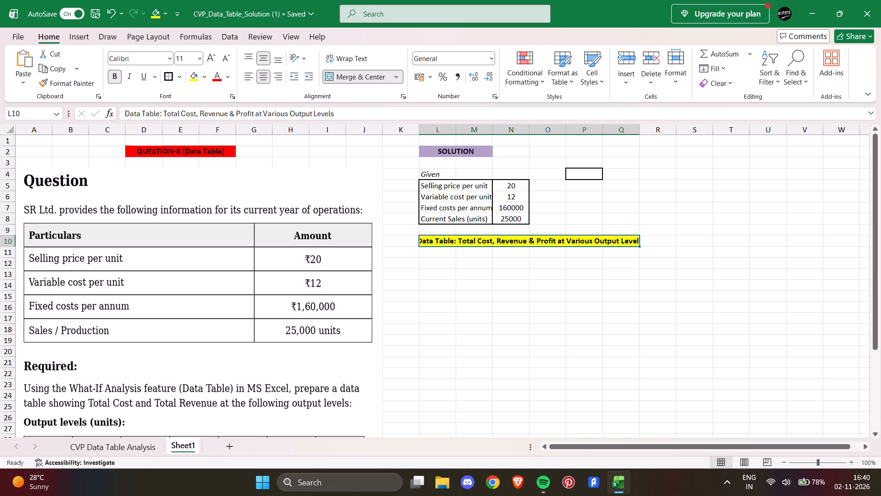
{"action": "left_click_drag", "start_coordinate": [622, 239], "coordinate": [648, 245]}
{"action": "double_click", "coordinate": [359, 79]}
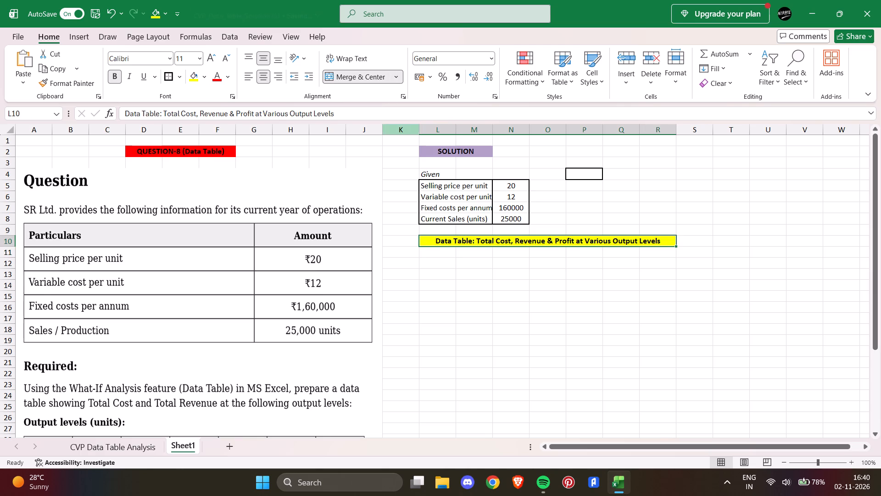
Enter the column header "Output (units)" in L11, below the data table title.
{"action": "left_click", "coordinate": [449, 248]}
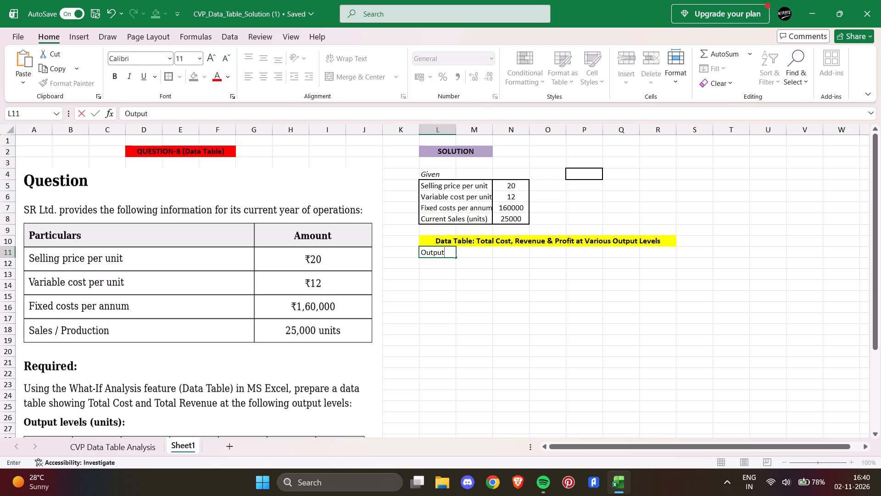
{"action": "key", "text": "space"}
{"action": "type", "text": "(units_)"}
{"action": "key", "text": "BackSpace"}
{"action": "key", "text": "BackSpace"}
{"action": "key", "text": "shift+parenright"}
{"action": "left_click", "coordinate": [502, 251]}
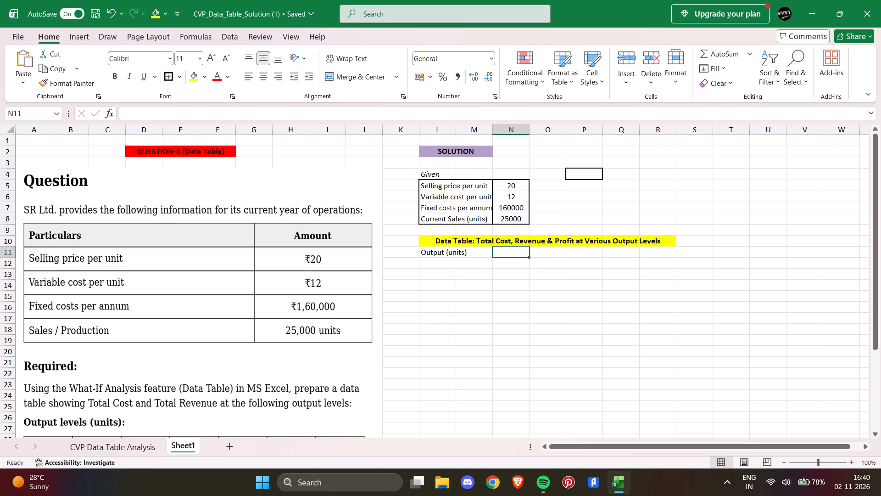
{"action": "left_click", "coordinate": [439, 251]}
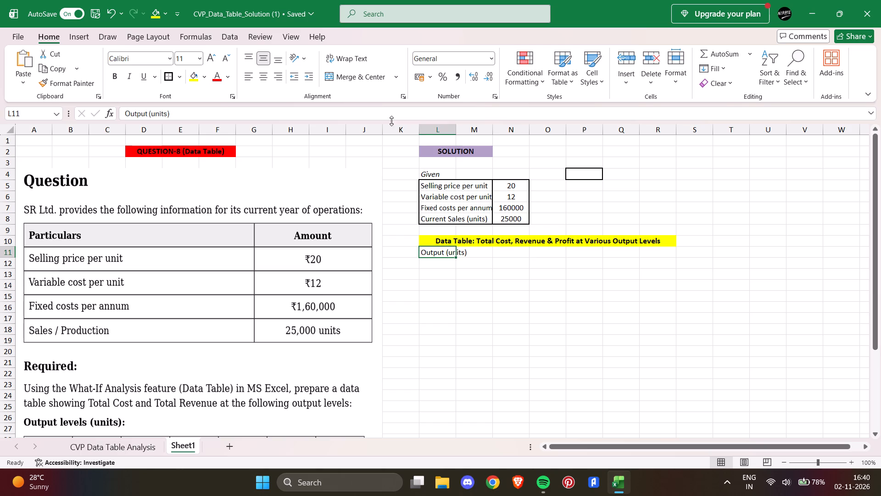
Wrap the text of the "Output (units)" header in L11.
{"action": "left_click", "coordinate": [349, 52]}
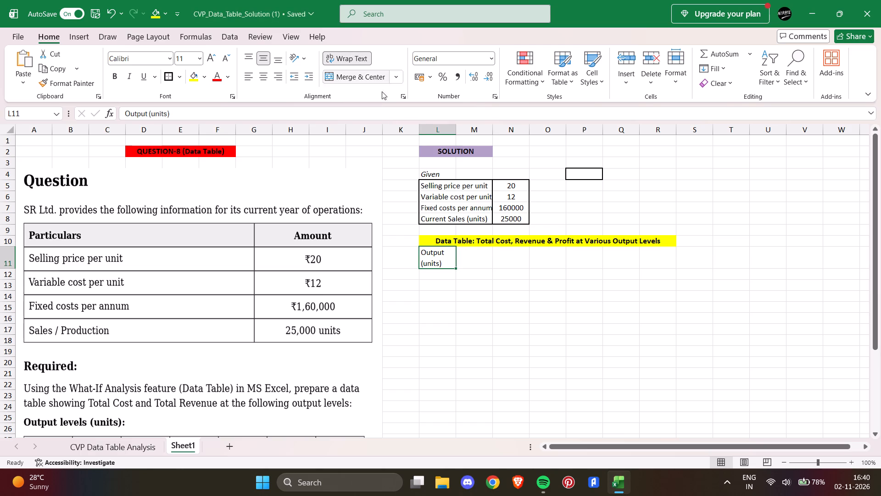
Enter the column header "Total Revenue" in M11, centered and with wrapped text.
{"action": "left_click", "coordinate": [471, 254]}
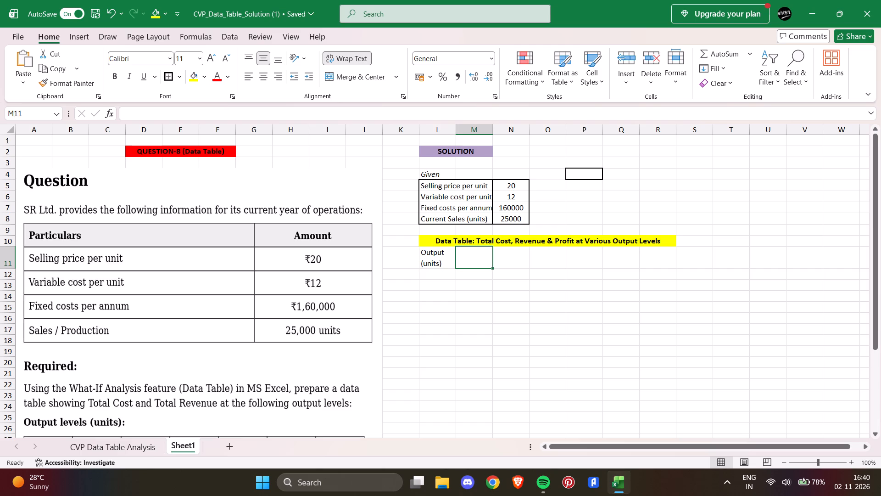
{"action": "type", "text": "ota"}
{"action": "type", "text": "l"}
{"action": "key", "text": "space"}
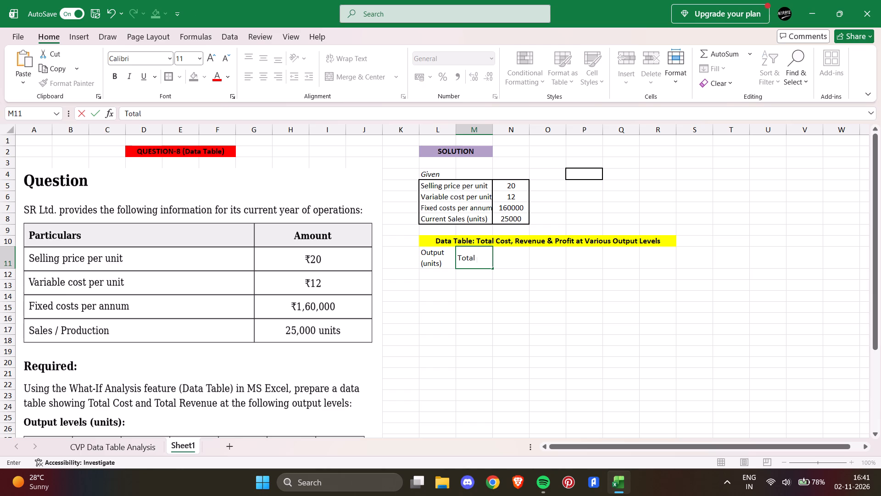
{"action": "type", "text": "evenue"}
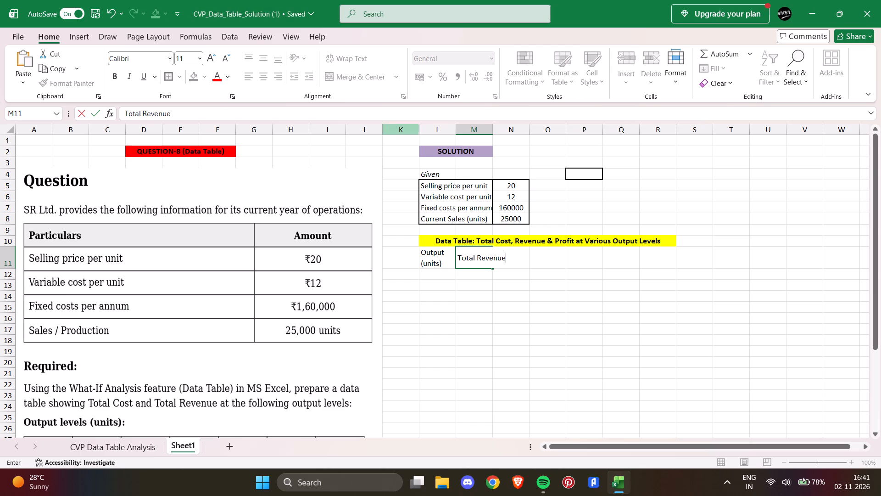
{"action": "left_click", "coordinate": [484, 305]}
{"action": "left_click", "coordinate": [472, 263]}
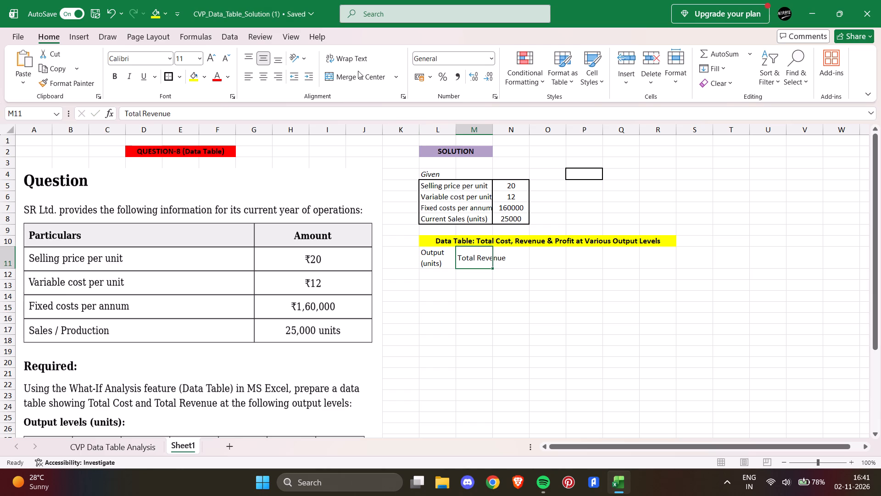
{"action": "left_click", "coordinate": [358, 75]}
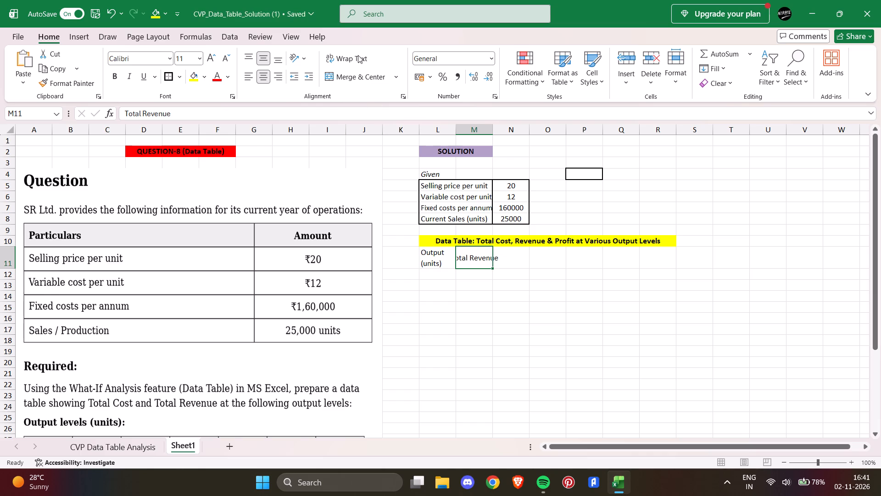
{"action": "left_click", "coordinate": [358, 55]}
Center the "Output (units)" header in L11 to match the Total Revenue header.
{"action": "left_click", "coordinate": [502, 260]}
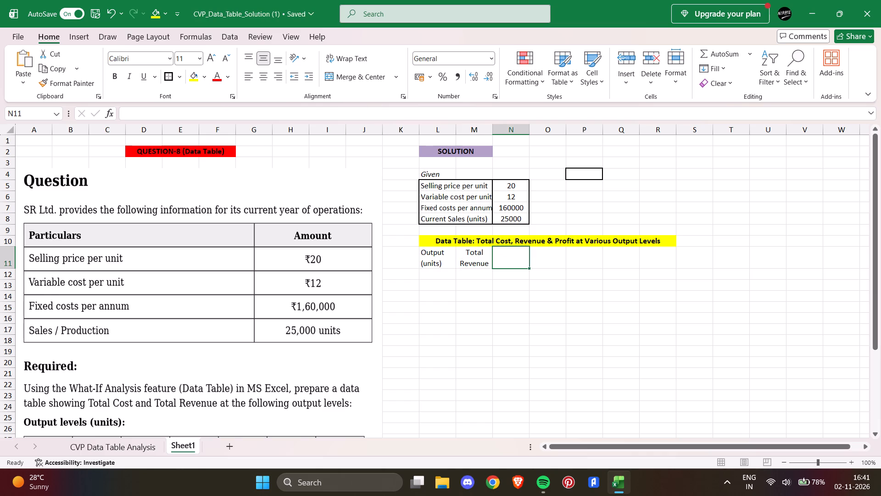
{"action": "left_click", "coordinate": [437, 254]}
{"action": "left_click", "coordinate": [352, 73]}
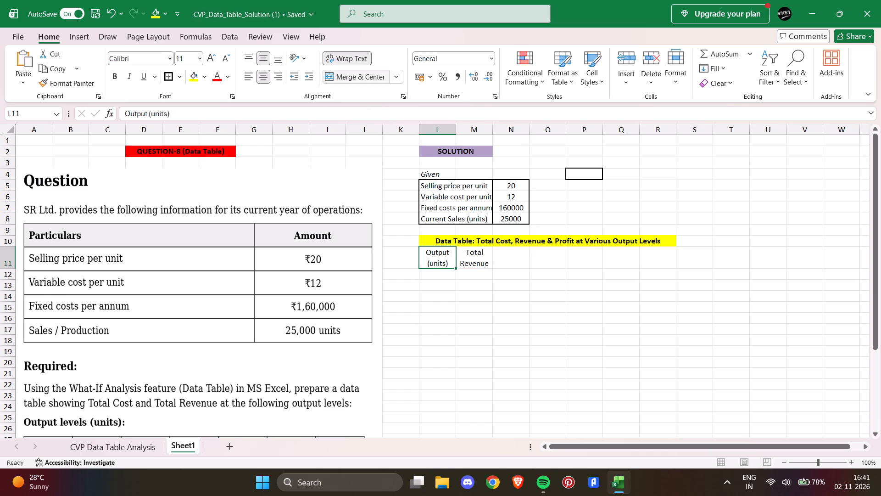
{"action": "left_click", "coordinate": [484, 265]}
{"action": "left_click", "coordinate": [356, 81]}
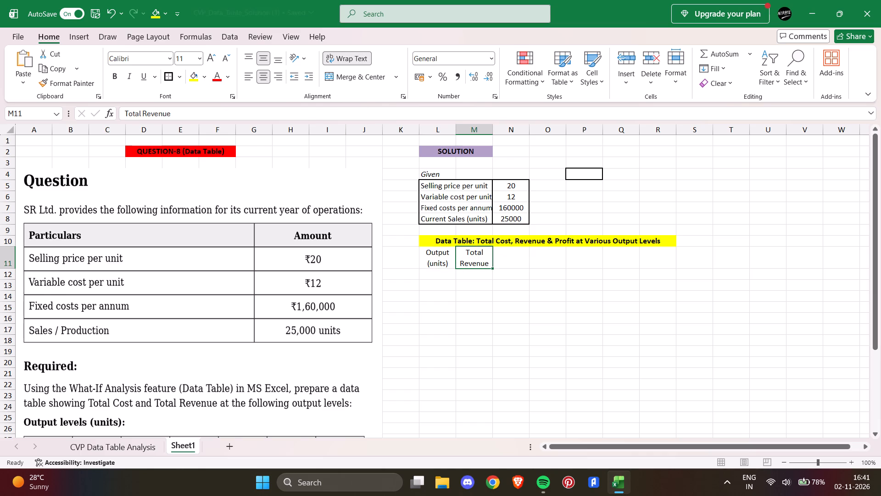
Enter the column header "Varaible Cost" in N11, with wrapped text and centered.
{"action": "left_click", "coordinate": [511, 258]}
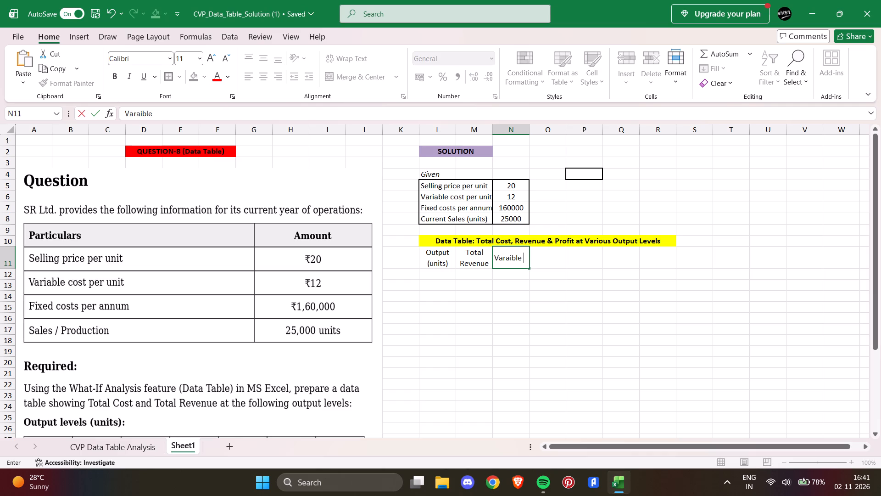
{"action": "key", "text": "Return"}
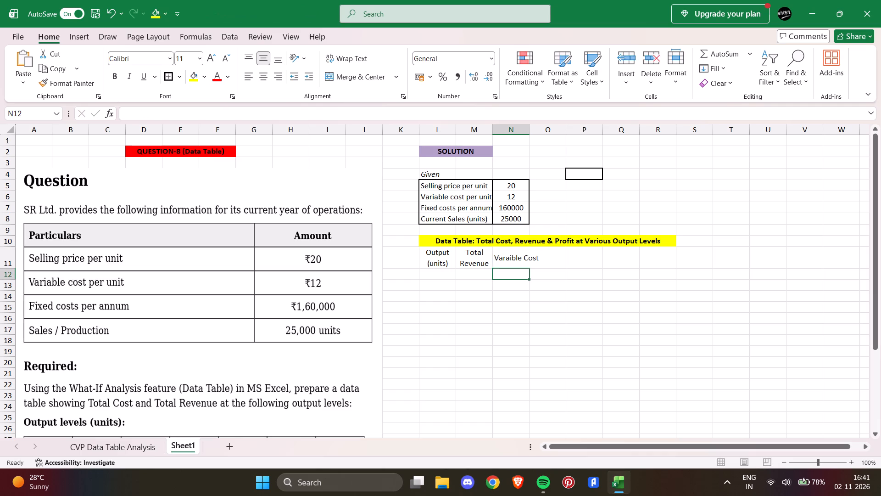
{"action": "left_click", "coordinate": [555, 265]}
{"action": "left_click", "coordinate": [513, 268]}
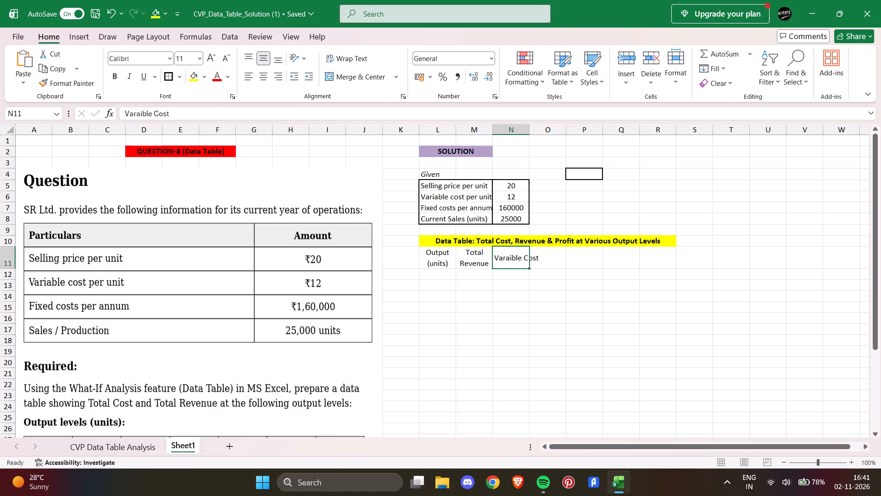
{"action": "left_click", "coordinate": [346, 53]}
{"action": "left_click", "coordinate": [351, 82]}
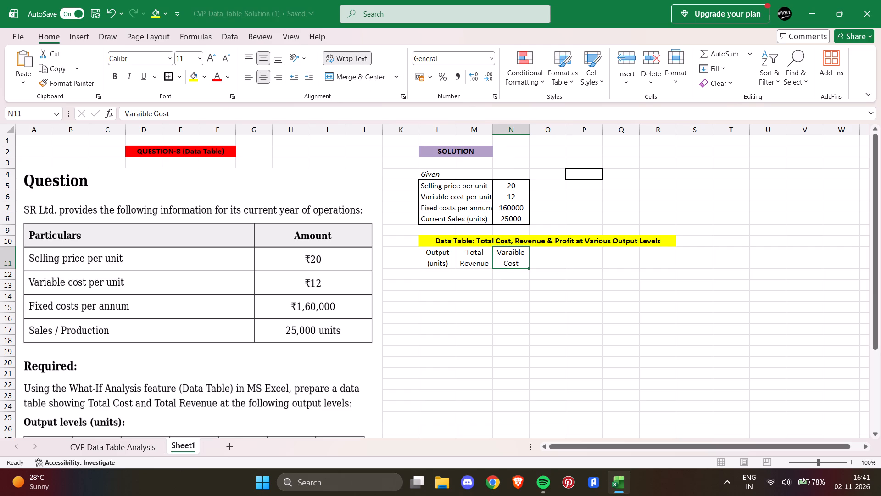
Enter the column header "Fixed Cost" in O11, with wrapped text and centered.
{"action": "left_click", "coordinate": [551, 259]}
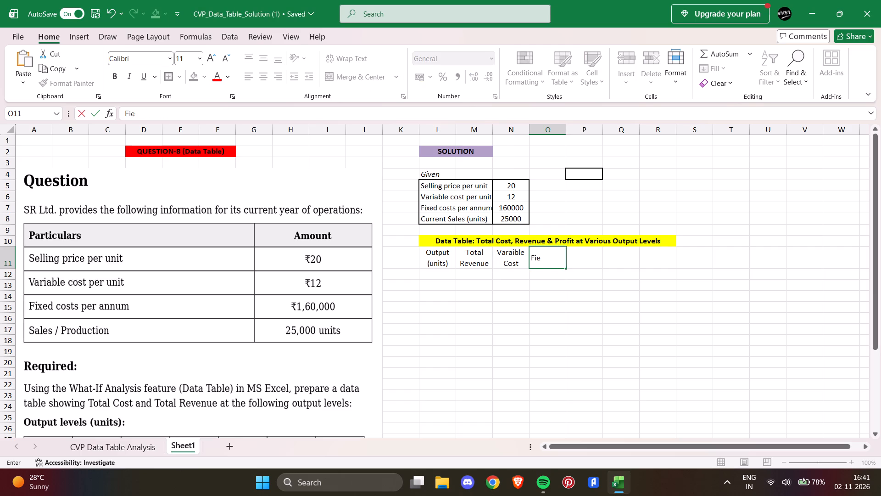
{"action": "key", "text": "BackSpace"}
{"action": "key", "text": "c"}
{"action": "type", "text": "ost"}
{"action": "scroll", "coordinate": [549, 259], "scroll_direction": "up", "scroll_amount": 1}
{"action": "left_click", "coordinate": [590, 266]}
{"action": "left_click", "coordinate": [572, 259]}
{"action": "left_click", "coordinate": [619, 255]}
{"action": "left_click", "coordinate": [565, 260]}
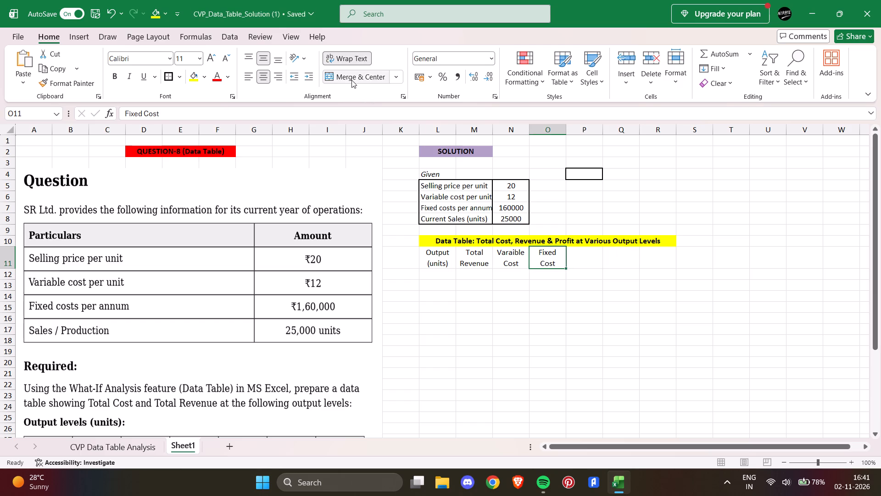
{"action": "left_click", "coordinate": [351, 78]}
Enter the column header "Contribution" in P11, with wrapped text and centered.
{"action": "left_click", "coordinate": [594, 262]}
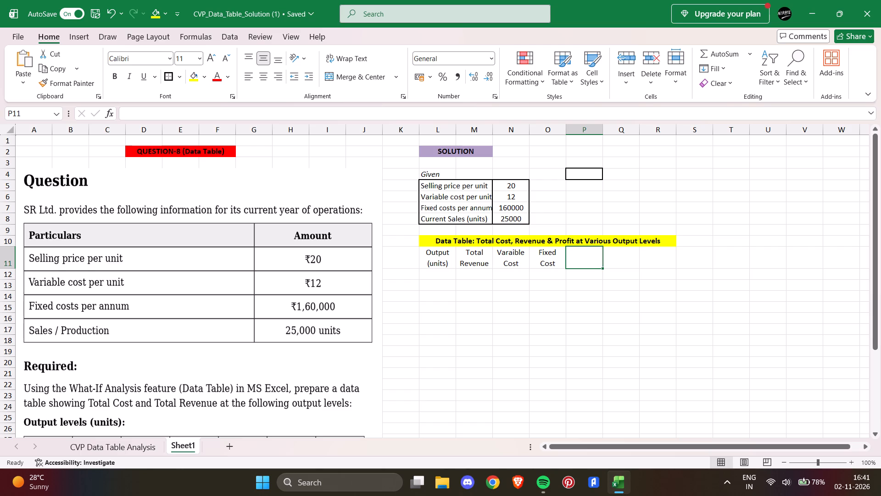
{"action": "type", "text": "ontribution"}
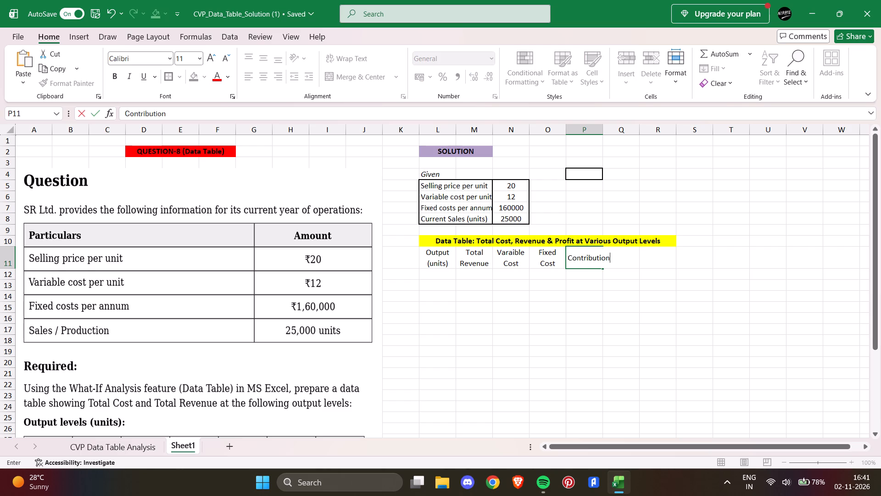
{"action": "left_click", "coordinate": [583, 272]}
{"action": "left_click", "coordinate": [587, 257]}
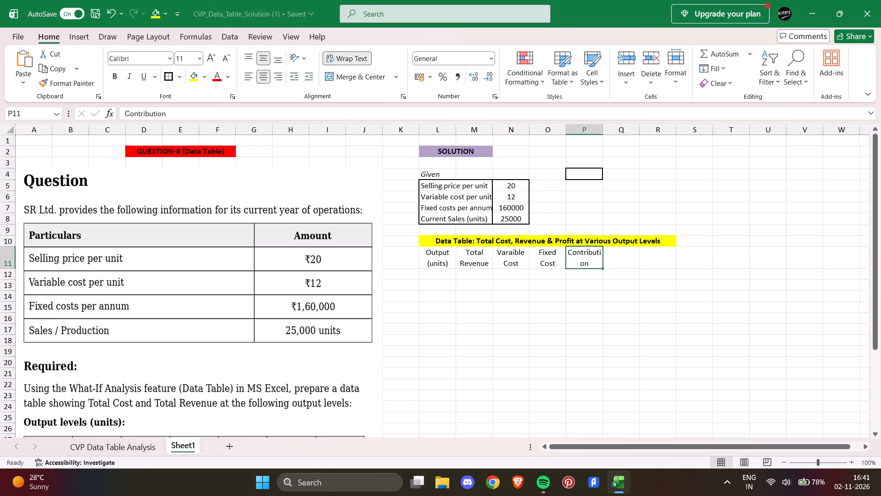
{"action": "left_click", "coordinate": [354, 76]}
Enter the column header "Profit/ (Loss)" in Q11, with wrapped text and centered.
{"action": "left_click", "coordinate": [619, 258]}
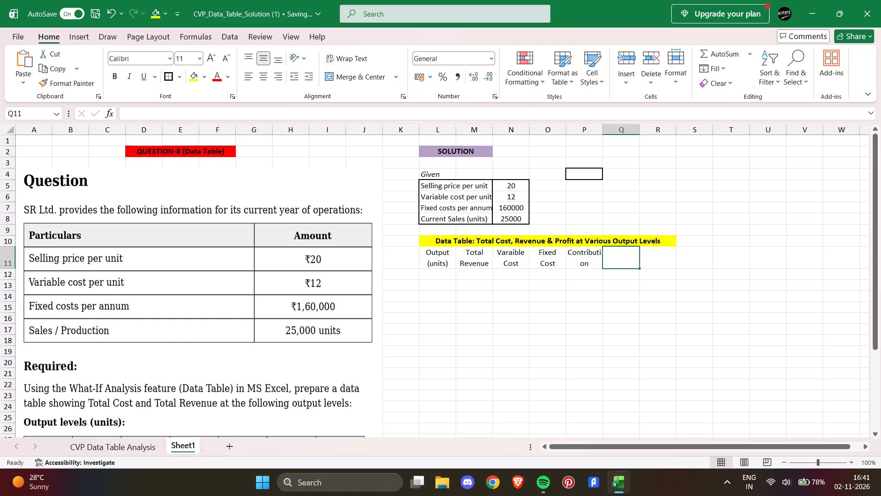
{"action": "type", "text": "rofit"}
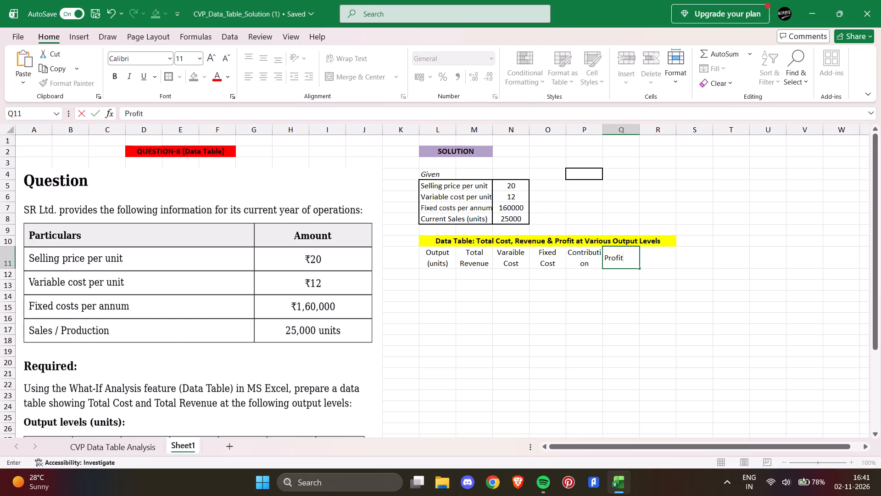
{"action": "key", "text": "slash"}
{"action": "key", "text": "space"}
{"action": "key", "text": "shift+parenleft"}
{"action": "type", "text": "ss"}
{"action": "key", "text": "0"}
{"action": "key", "text": "BackSpace"}
{"action": "key", "text": "shift+parenright"}
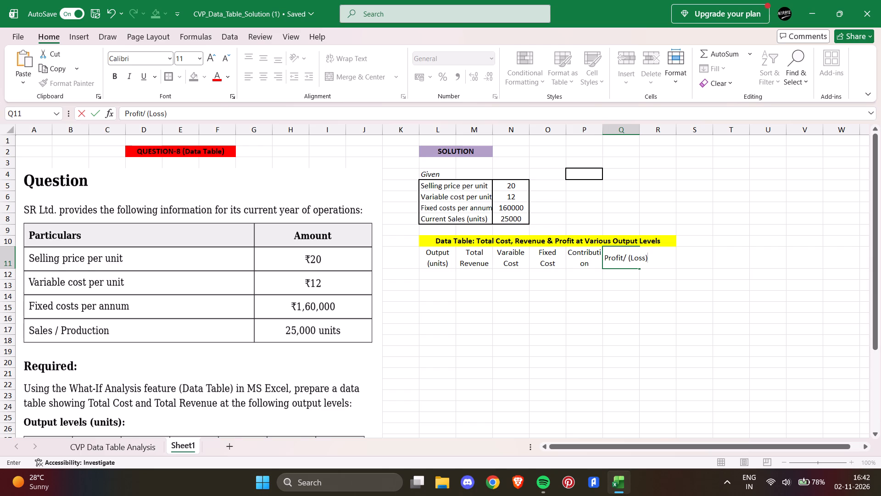
{"action": "left_click", "coordinate": [552, 310]}
{"action": "left_click", "coordinate": [634, 263]}
{"action": "left_click", "coordinate": [349, 73]}
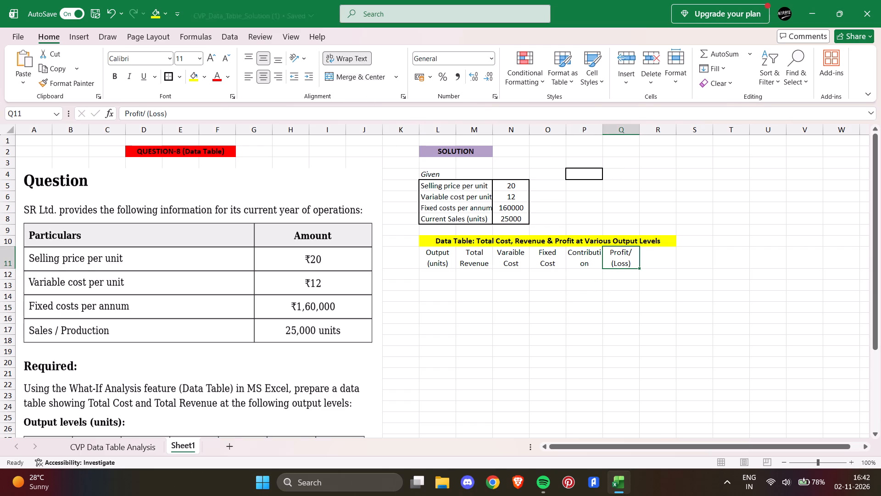
Make the data table column headers in L11:Q11 bold.
{"action": "left_click", "coordinate": [433, 276]}
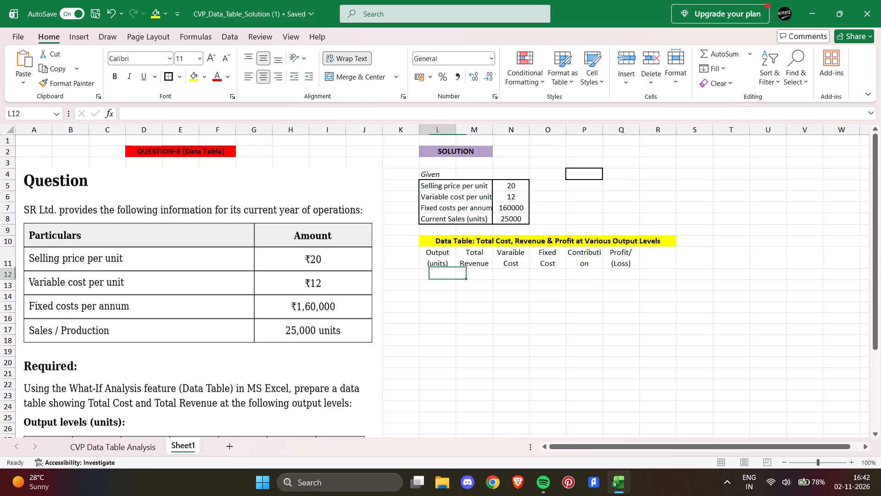
{"action": "left_click_drag", "start_coordinate": [433, 255], "coordinate": [633, 259]}
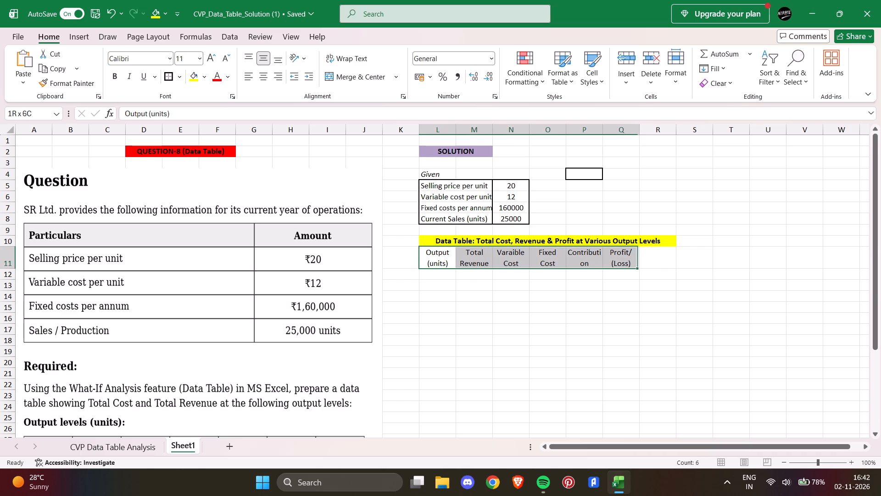
{"action": "left_click_drag", "start_coordinate": [633, 259], "coordinate": [634, 260]}
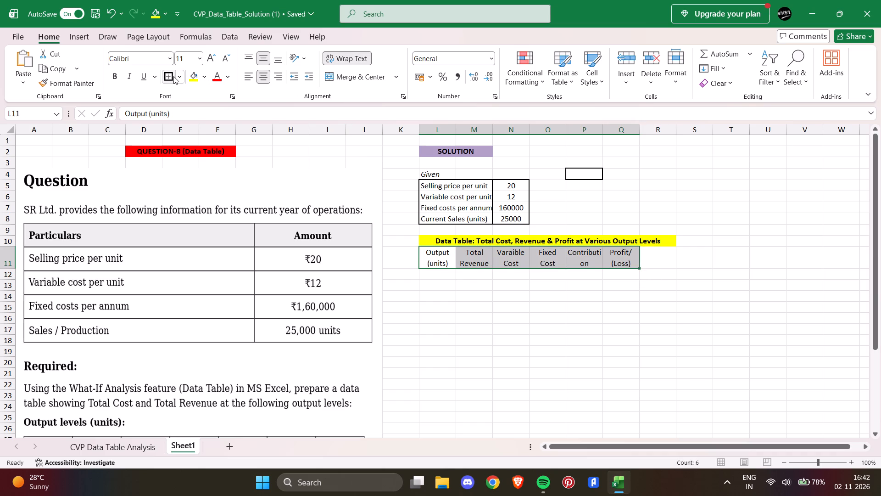
{"action": "left_click", "coordinate": [119, 78]}
Copy the output levels in D11:D17 of the CVP Data Table Analysis sheet into L12:L18 on Sheet1.
{"action": "left_click", "coordinate": [437, 277]}
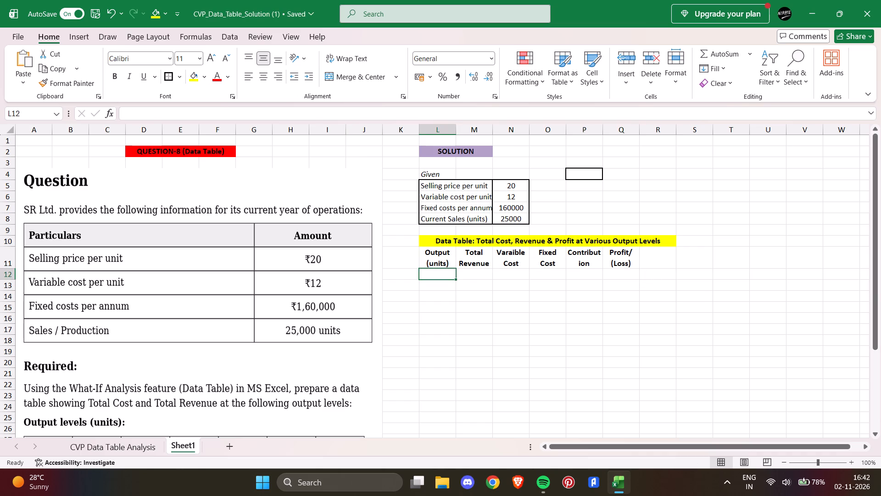
{"action": "left_click", "coordinate": [134, 448]}
{"action": "left_click_drag", "start_coordinate": [205, 221], "coordinate": [206, 232]}
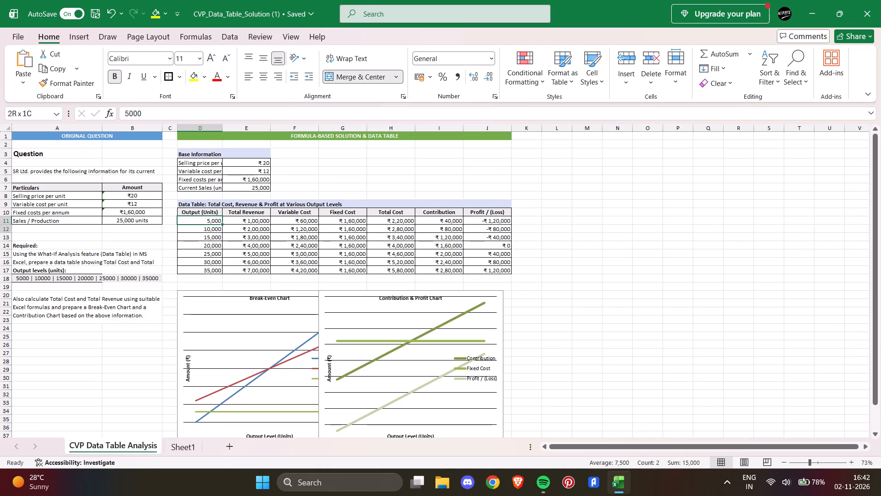
{"action": "left_click_drag", "start_coordinate": [206, 232], "coordinate": [208, 266]}
{"action": "key", "text": "ctrl+c"}
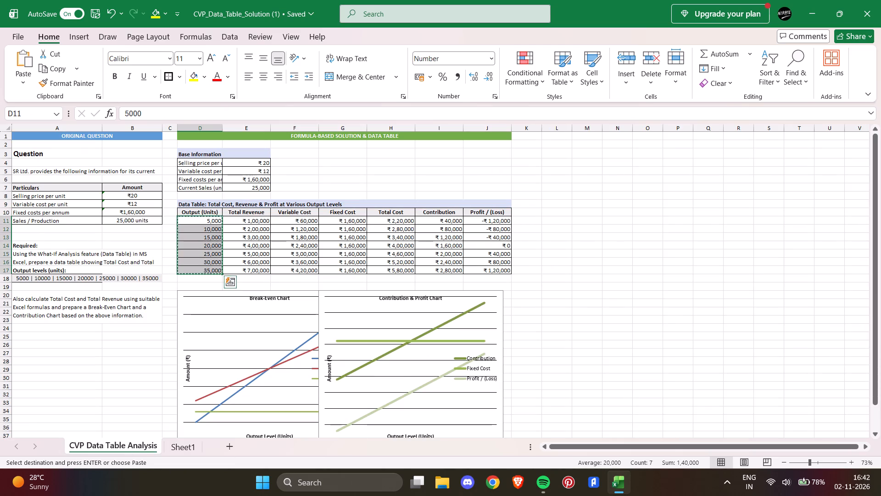
{"action": "left_click", "coordinate": [178, 447]}
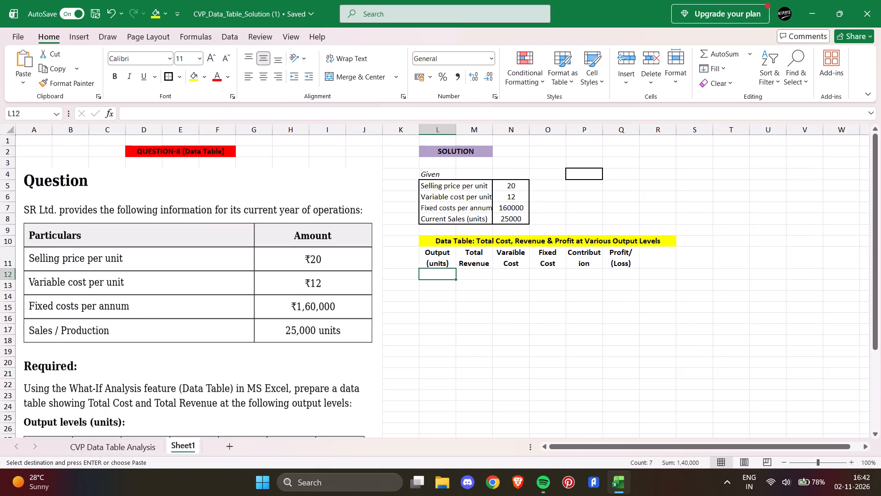
{"action": "key", "text": "ctrl+v"}
{"action": "left_click", "coordinate": [481, 276]}
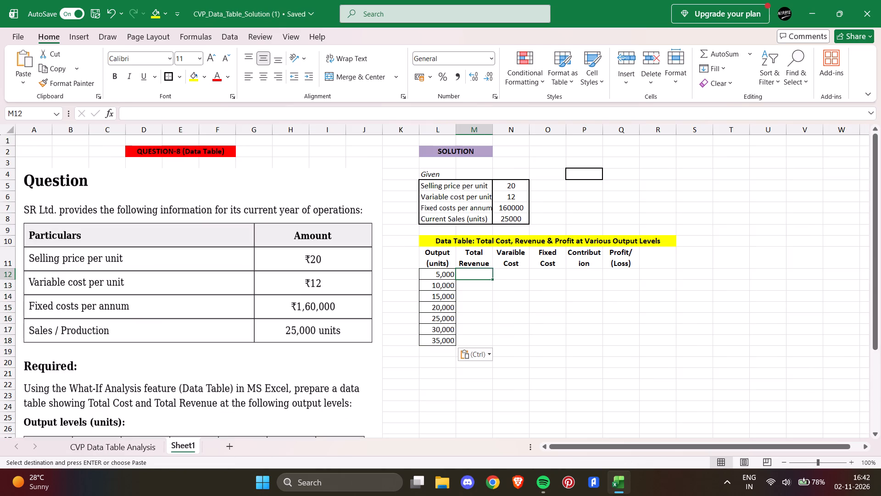
Set the number format of the first output level, L12, to General.
{"action": "left_click", "coordinate": [443, 273]}
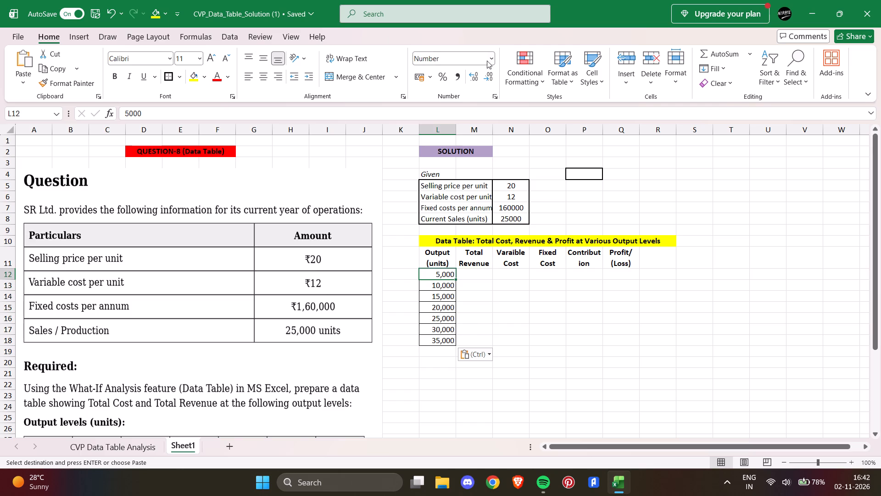
{"action": "left_click", "coordinate": [490, 57]}
{"action": "left_click", "coordinate": [457, 80]}
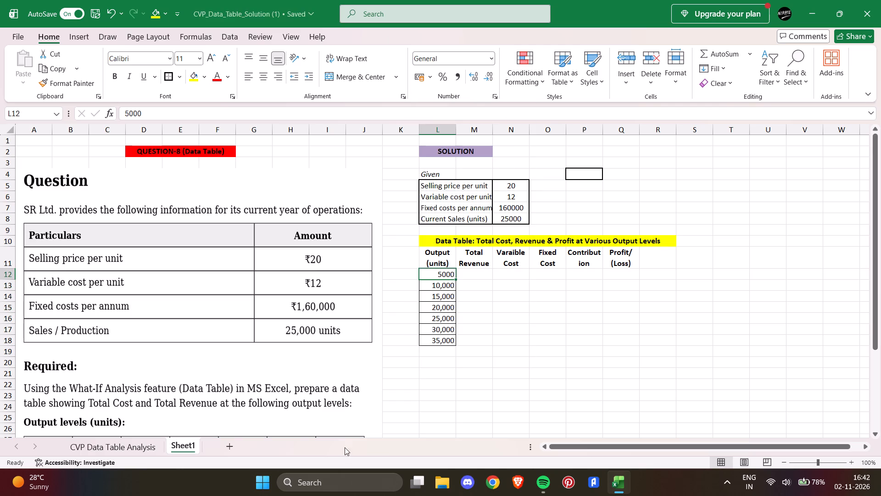
{"action": "left_click", "coordinate": [451, 286]}
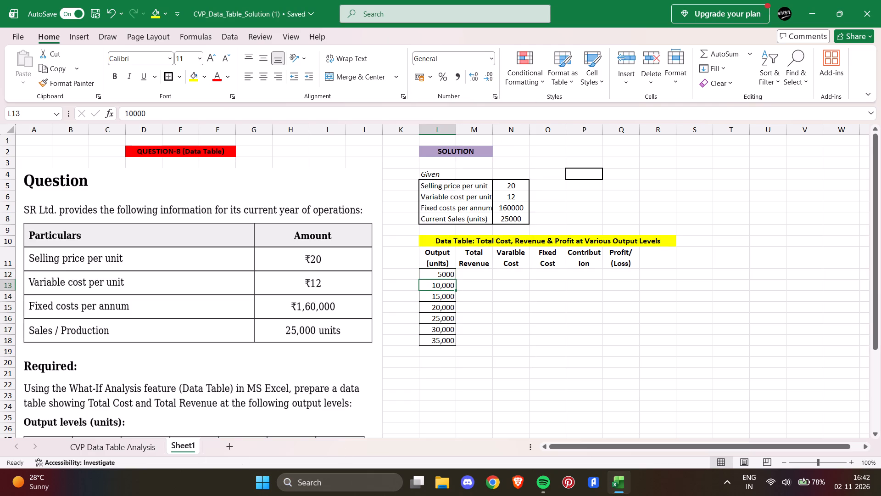
{"action": "left_click", "coordinate": [443, 290]}
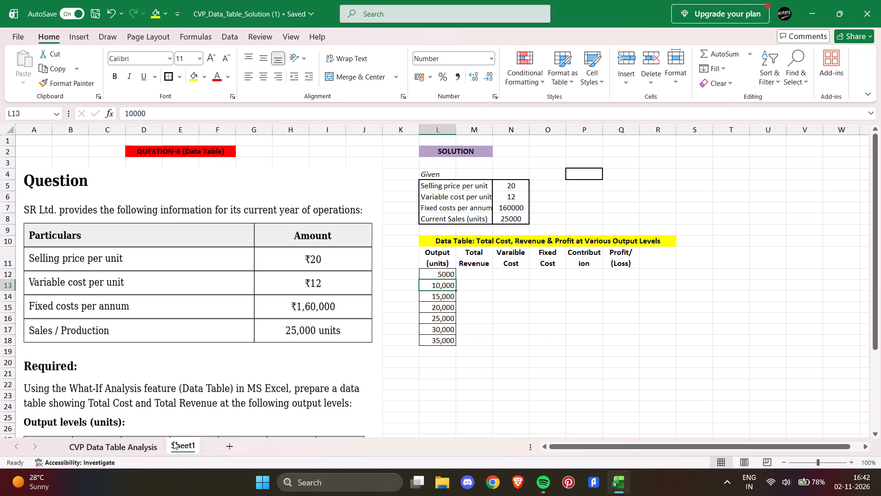
Copy the Total Revenue column E11:E17 from the CVP Data Table Analysis sheet into M12:M18 on Sheet1.
{"action": "left_click", "coordinate": [155, 442]}
{"action": "left_click_drag", "start_coordinate": [252, 221], "coordinate": [253, 243]}
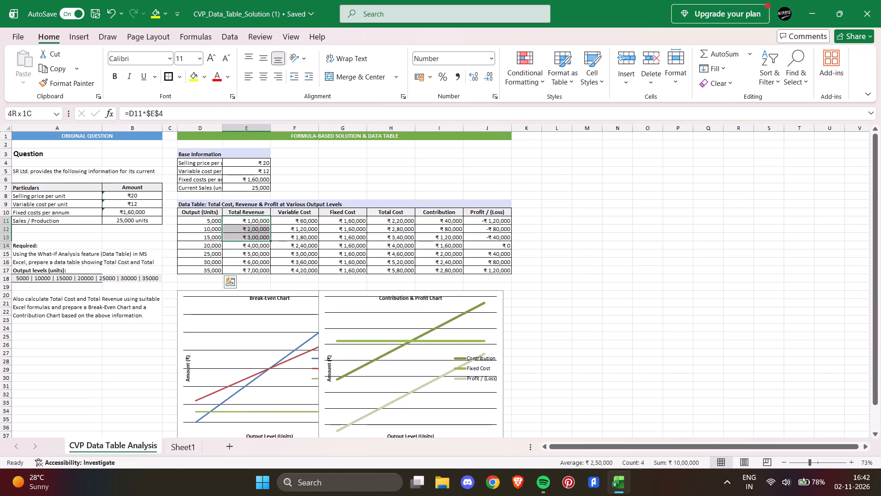
{"action": "left_click_drag", "start_coordinate": [253, 243], "coordinate": [253, 270]}
{"action": "key", "text": "ctrl+c"}
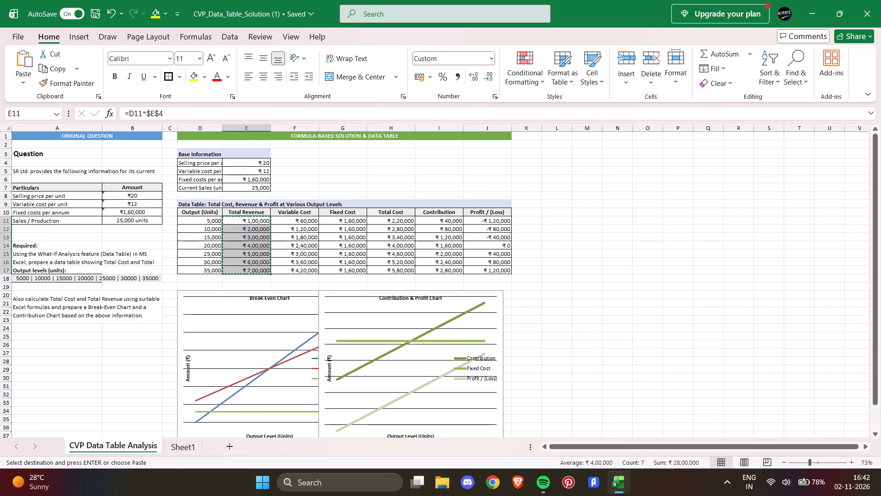
{"action": "left_click", "coordinate": [195, 446]}
{"action": "left_click", "coordinate": [474, 274]}
{"action": "key", "text": "ctrl+v"}
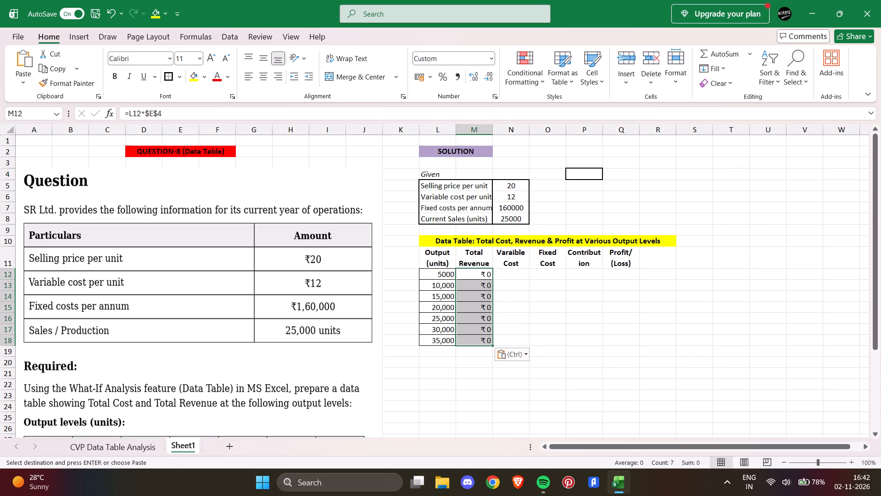
{"action": "key", "text": "ctrl+z"}
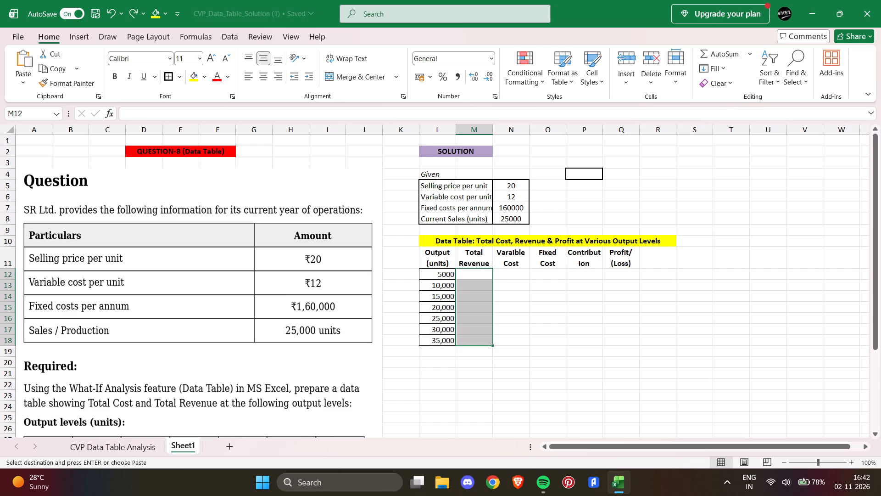
{"action": "left_click_drag", "start_coordinate": [474, 275], "coordinate": [478, 338], "text": "ctrl"}
{"action": "key", "text": "ctrl+v"}
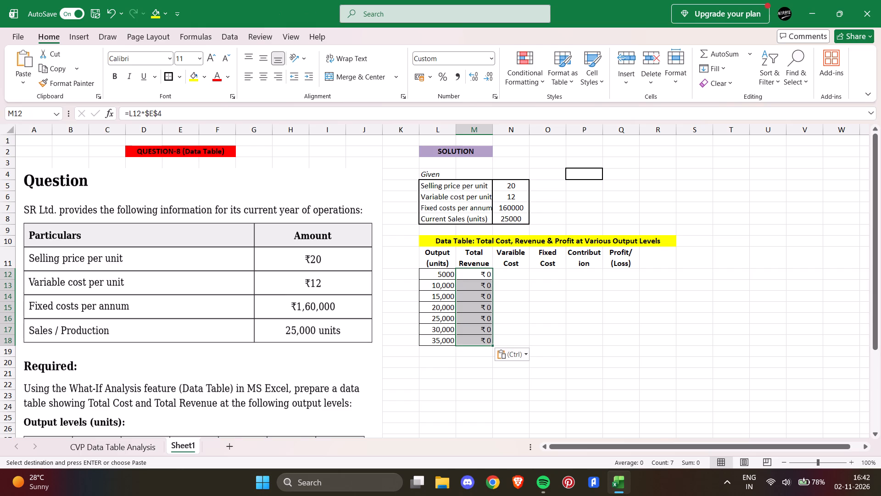
Set the number format of the Total Revenue cells M12:M18 to General.
{"action": "left_click_drag", "start_coordinate": [488, 63], "coordinate": [490, 58]}
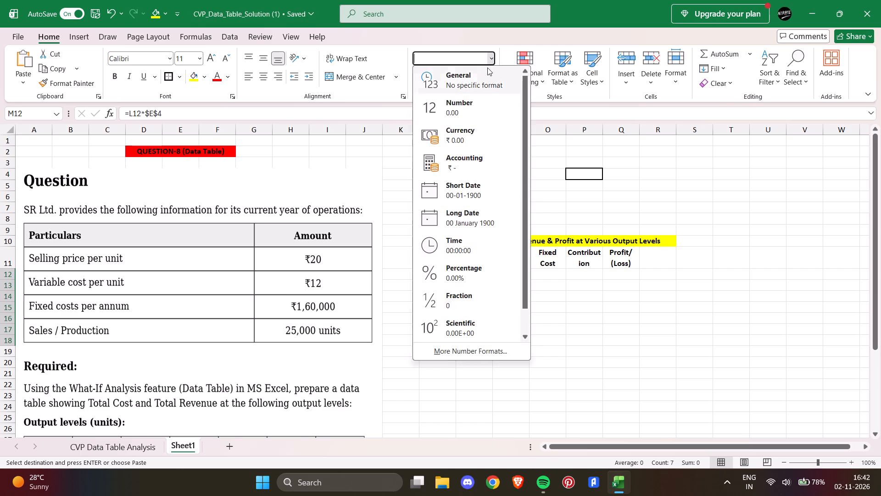
{"action": "left_click", "coordinate": [478, 80]}
{"action": "left_click", "coordinate": [529, 272]}
Replace the Total Revenue formulas in M12:M15 with the values 100000, 200000, 300000 and 400000.
{"action": "left_click", "coordinate": [487, 272]}
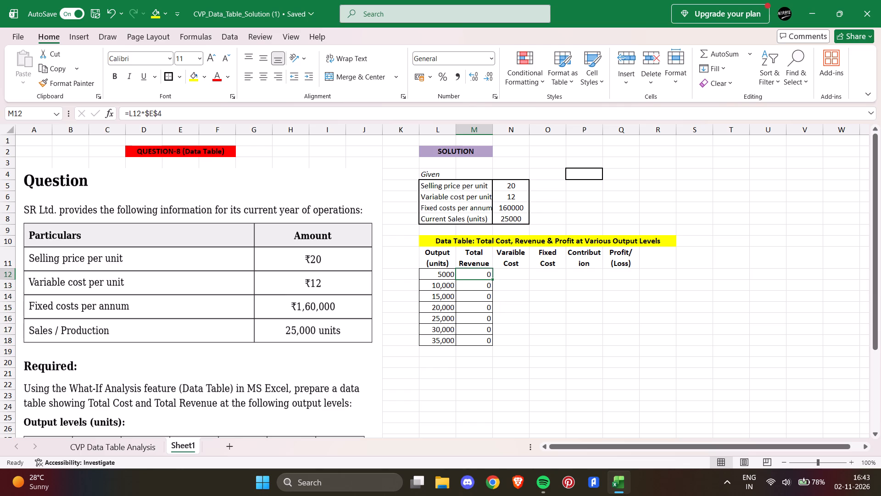
{"action": "key", "text": "BackSpace"}
{"action": "key", "text": "Right"}
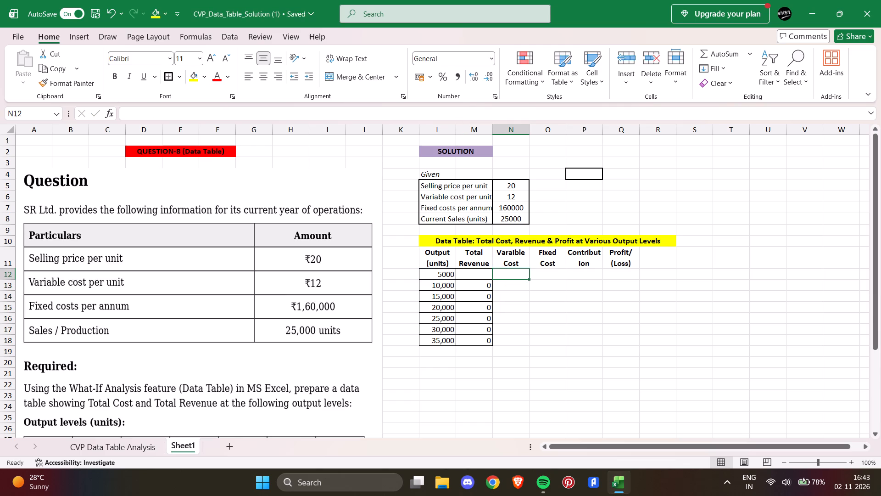
{"action": "left_click", "coordinate": [450, 287]}
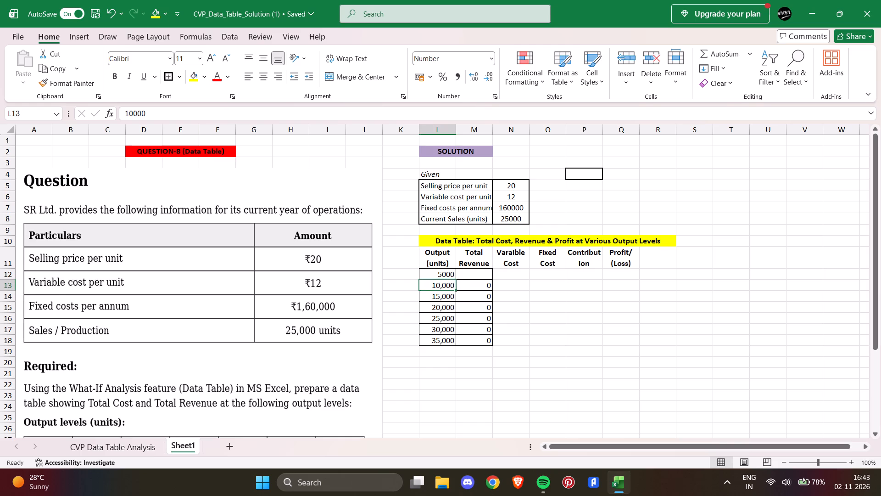
{"action": "left_click", "coordinate": [485, 287]}
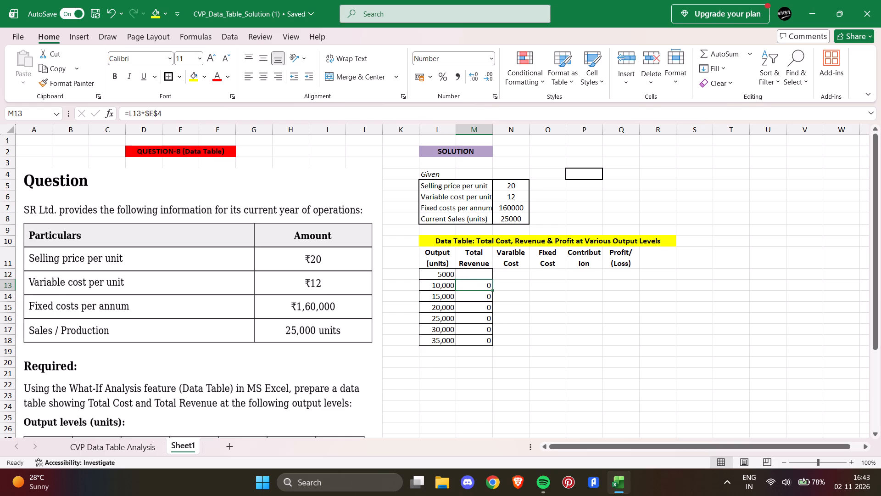
{"action": "left_click", "coordinate": [485, 271]}
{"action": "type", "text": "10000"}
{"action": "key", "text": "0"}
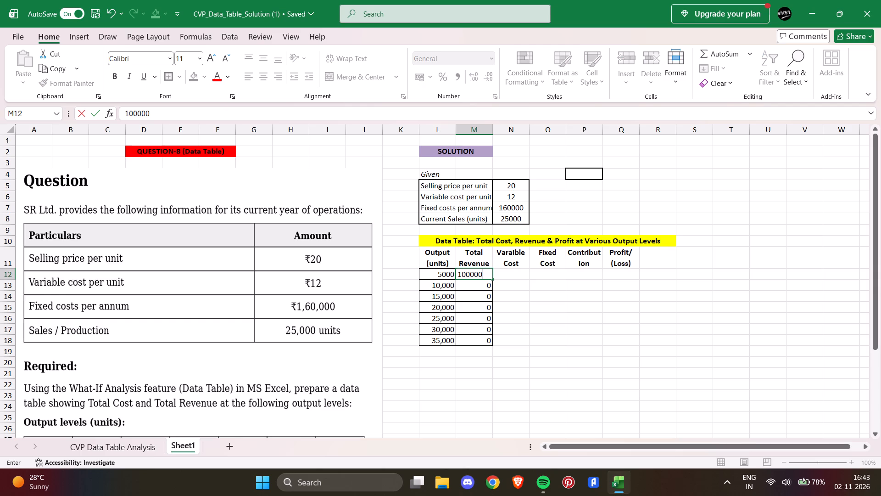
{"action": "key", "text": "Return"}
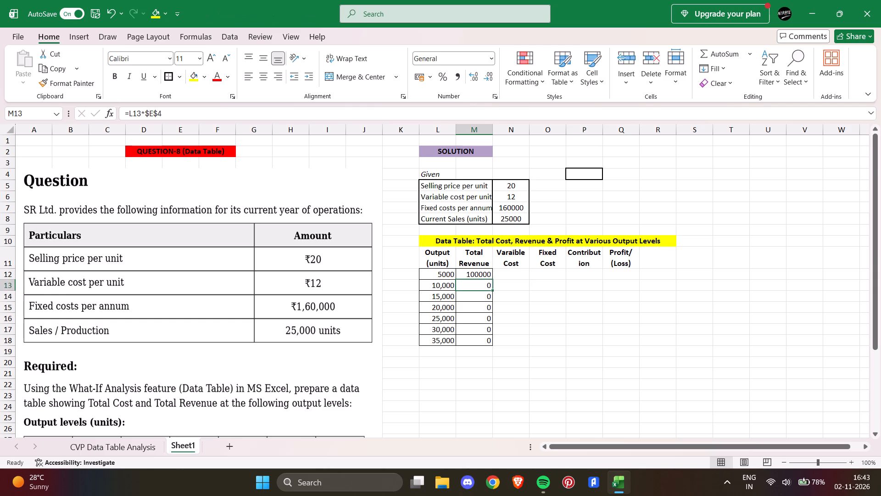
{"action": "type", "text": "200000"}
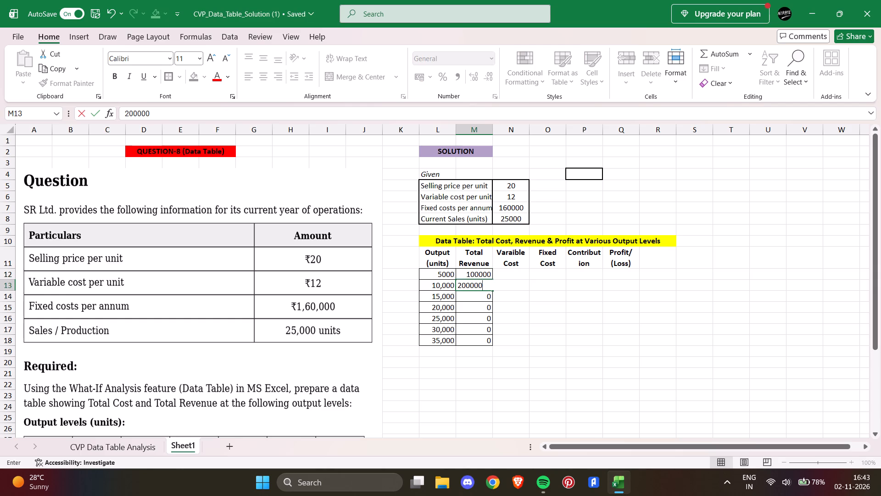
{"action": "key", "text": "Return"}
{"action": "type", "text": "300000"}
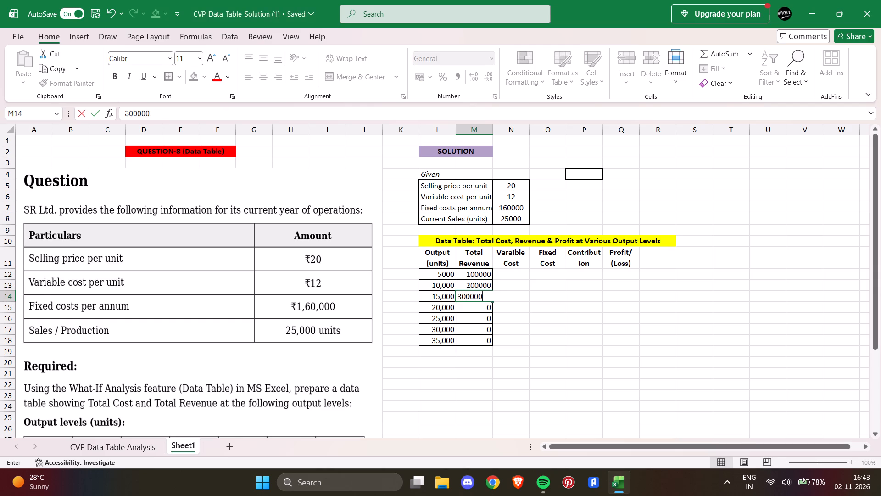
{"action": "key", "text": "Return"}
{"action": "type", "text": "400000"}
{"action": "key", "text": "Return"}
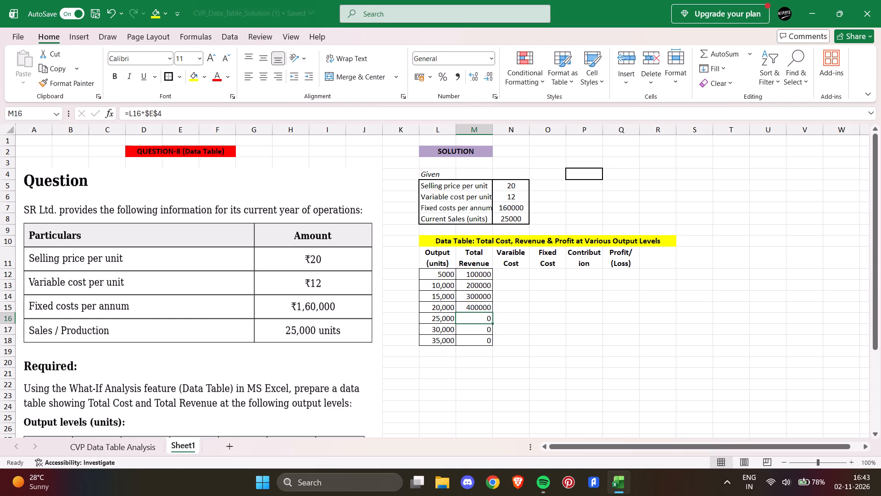
Replace the Total Revenue formulas in M16:M18 with the values 500000, 600000 and 700000.
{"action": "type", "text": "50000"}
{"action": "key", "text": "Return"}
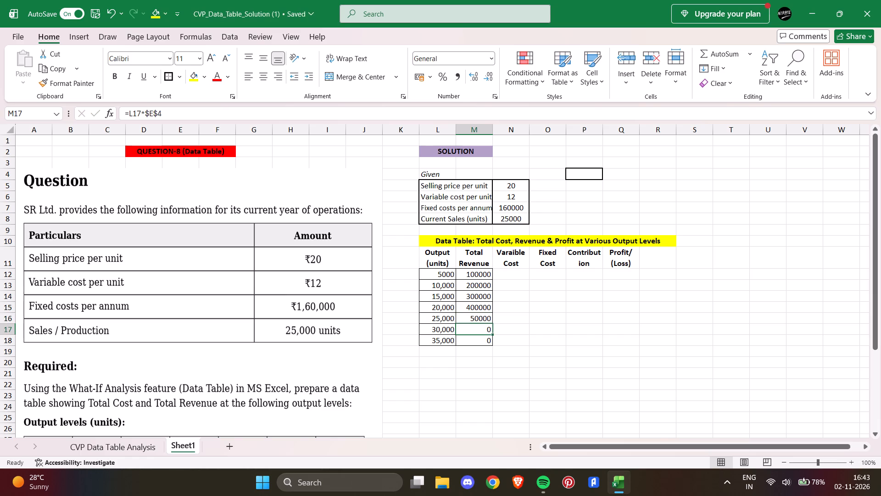
{"action": "left_click", "coordinate": [474, 320]}
{"action": "left_click", "coordinate": [156, 108]}
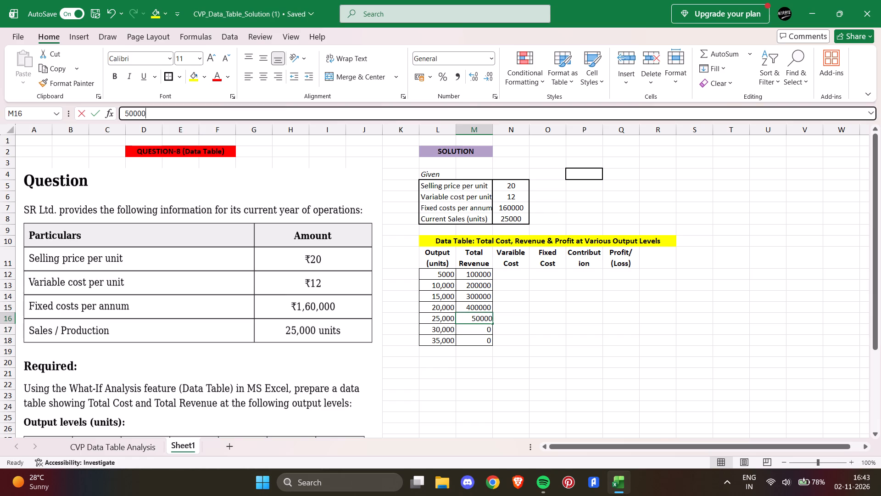
{"action": "key", "text": "0"}
{"action": "key", "text": "Return"}
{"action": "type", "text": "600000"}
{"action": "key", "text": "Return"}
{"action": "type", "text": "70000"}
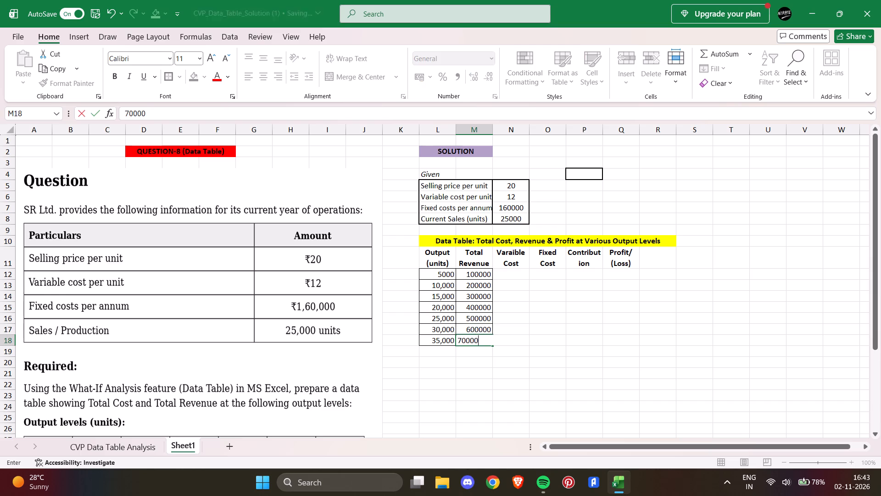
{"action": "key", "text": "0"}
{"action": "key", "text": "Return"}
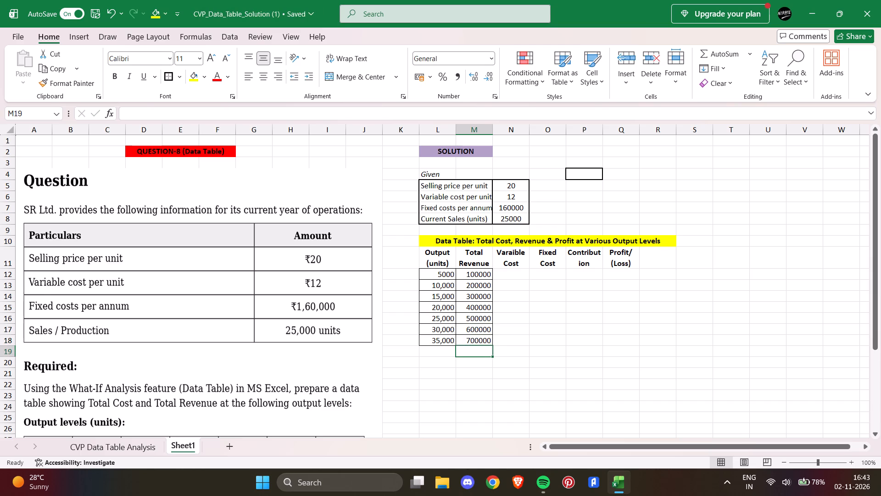
Enter the Variable Cost values 60000, 120000, 180000 and 240000 in N12:N15 of the data table.
{"action": "left_click", "coordinate": [518, 276]}
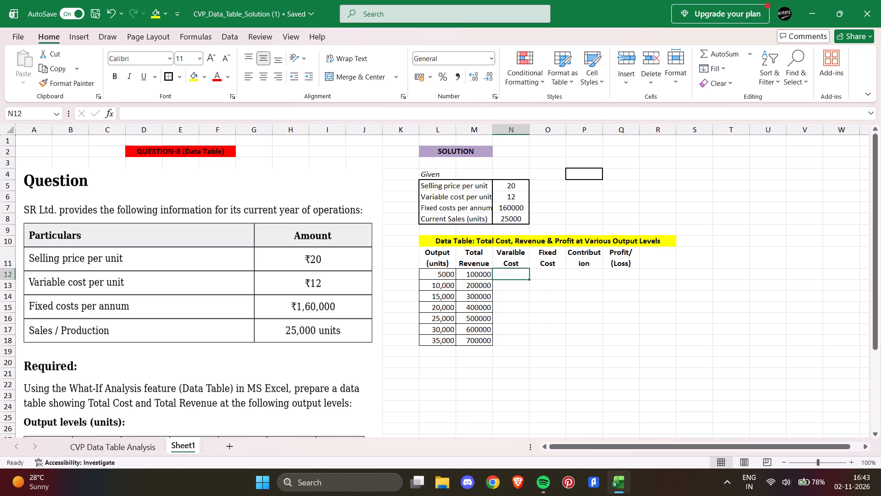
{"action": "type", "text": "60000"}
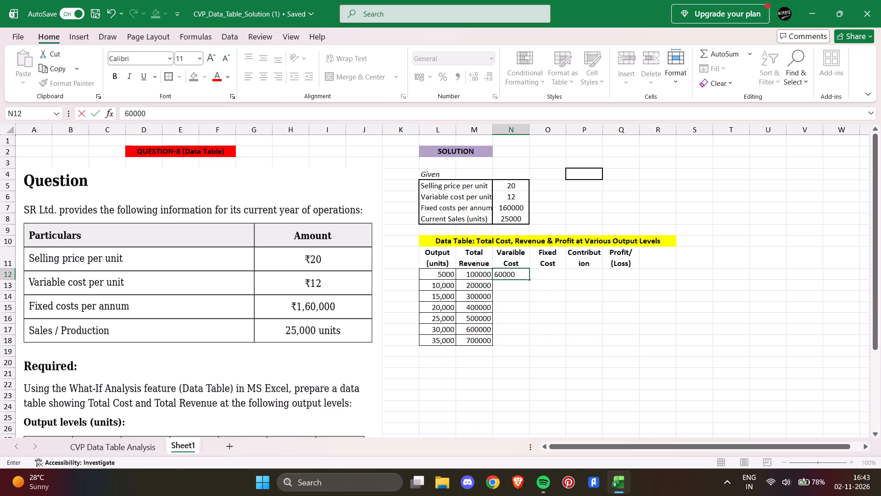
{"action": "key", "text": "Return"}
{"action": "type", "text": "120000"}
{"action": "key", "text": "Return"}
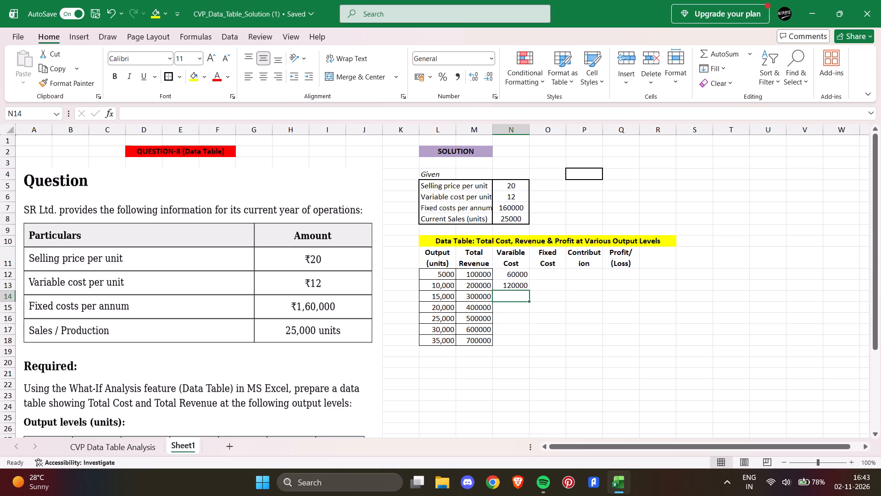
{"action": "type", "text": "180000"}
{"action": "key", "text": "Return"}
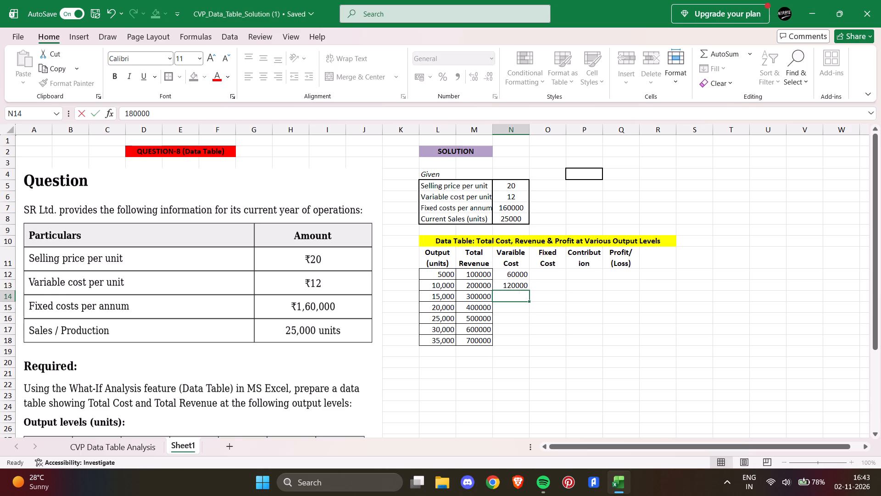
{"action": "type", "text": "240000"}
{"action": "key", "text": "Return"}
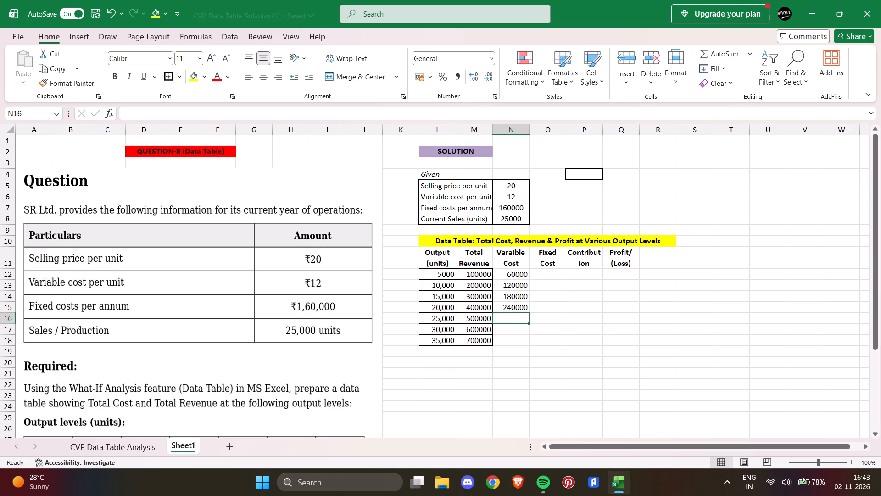
Enter the Variable Cost values 300000, 360000 and 420000 in N16:N18 of the data table.
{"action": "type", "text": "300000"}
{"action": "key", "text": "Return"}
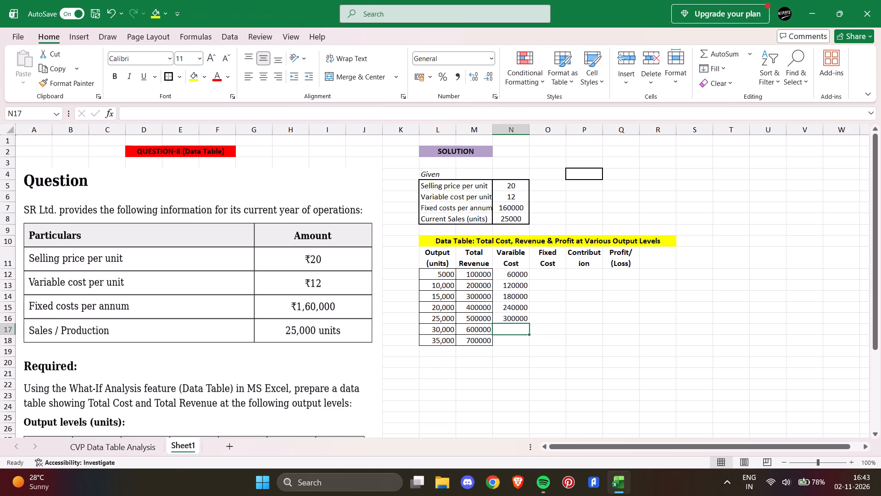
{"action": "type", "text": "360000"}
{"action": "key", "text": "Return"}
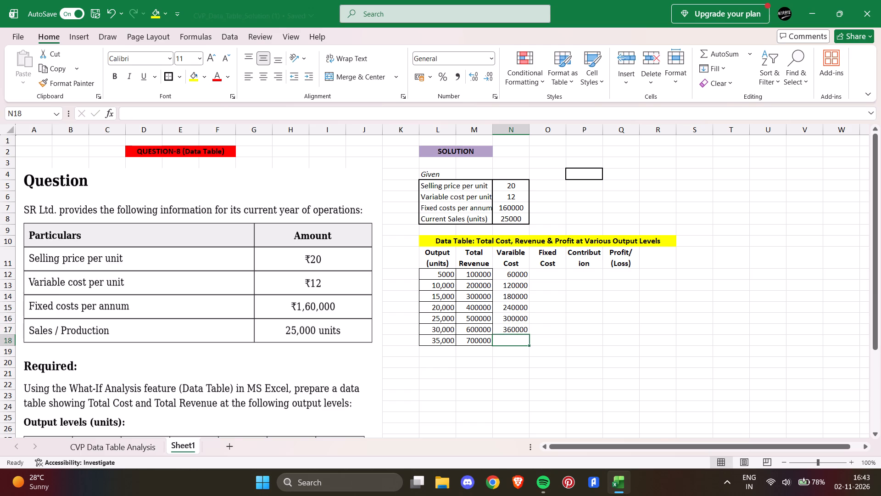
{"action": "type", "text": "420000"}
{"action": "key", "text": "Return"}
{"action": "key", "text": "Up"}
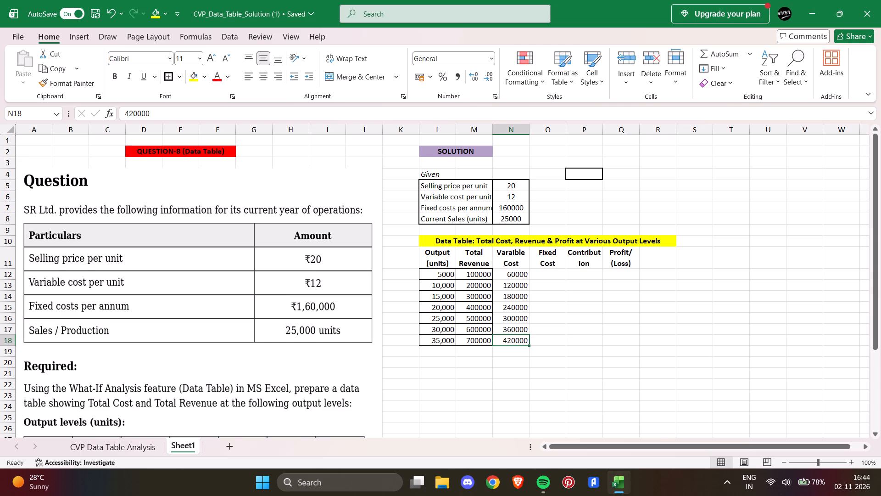
Enter 160000 as the Fixed Cost in O12 for the 5000-unit output row.
{"action": "left_click", "coordinate": [556, 271]}
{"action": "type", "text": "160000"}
{"action": "left_click", "coordinate": [557, 291]}
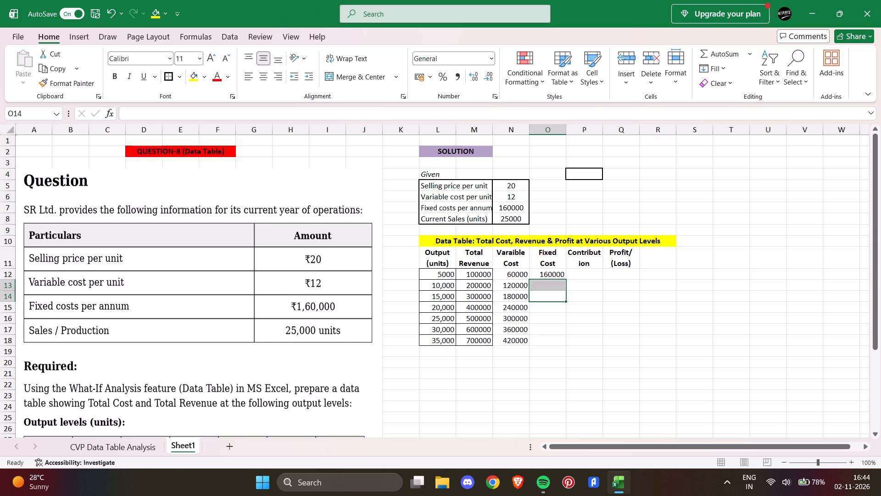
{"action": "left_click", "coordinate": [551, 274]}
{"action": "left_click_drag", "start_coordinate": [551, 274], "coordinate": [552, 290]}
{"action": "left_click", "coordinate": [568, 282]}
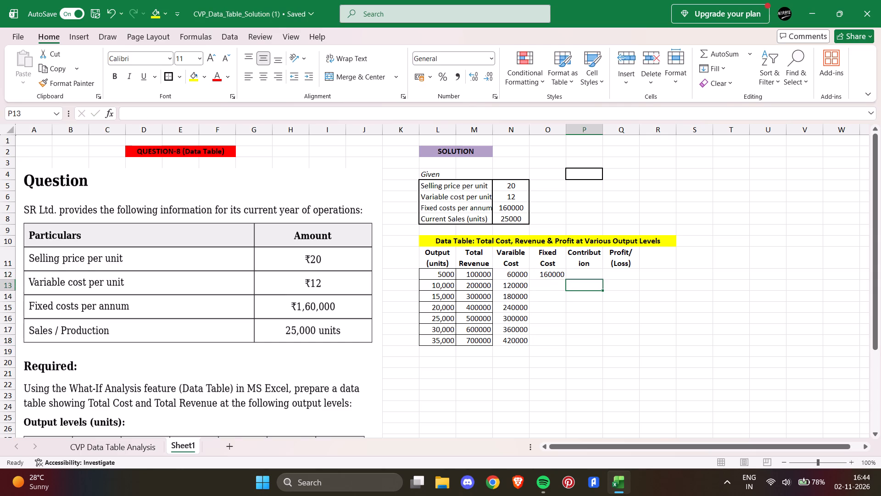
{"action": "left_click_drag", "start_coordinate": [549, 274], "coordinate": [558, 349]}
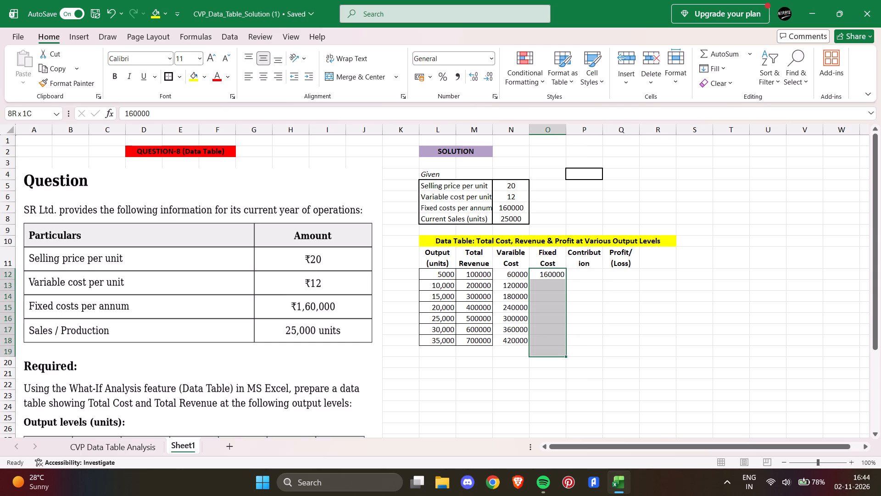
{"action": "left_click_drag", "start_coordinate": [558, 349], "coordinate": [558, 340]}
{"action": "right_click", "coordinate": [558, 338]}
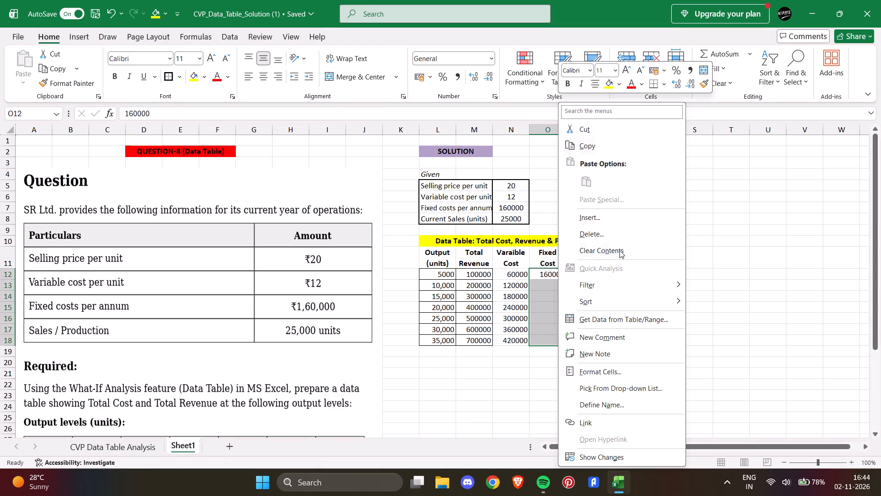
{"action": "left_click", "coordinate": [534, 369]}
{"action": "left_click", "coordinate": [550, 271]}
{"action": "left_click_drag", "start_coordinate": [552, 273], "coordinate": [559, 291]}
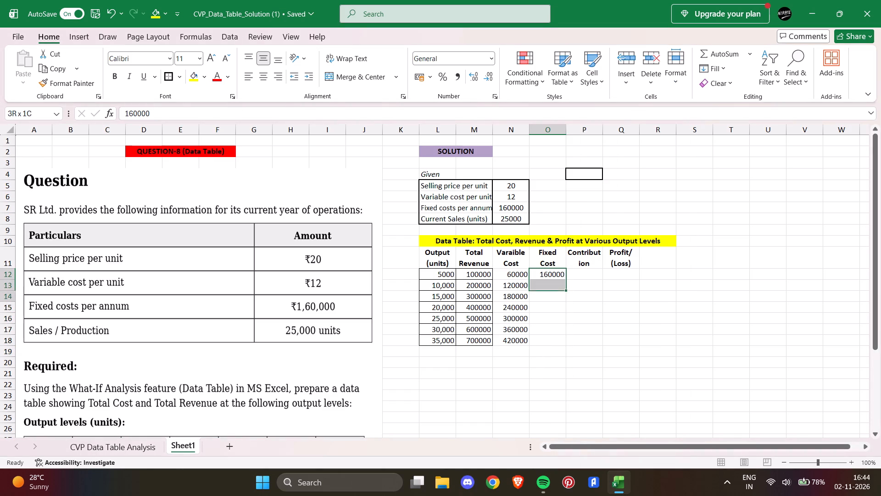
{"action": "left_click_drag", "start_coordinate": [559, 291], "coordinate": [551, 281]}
Fill the Fixed Cost value from O12 down through O18 for the remaining output levels.
{"action": "left_click", "coordinate": [546, 275]}
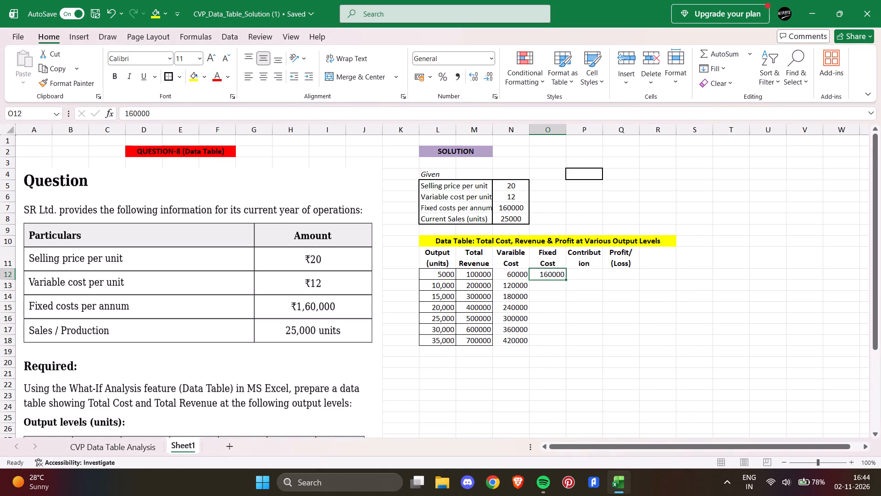
{"action": "left_click_drag", "start_coordinate": [564, 279], "coordinate": [566, 341]}
{"action": "left_click", "coordinate": [581, 275]}
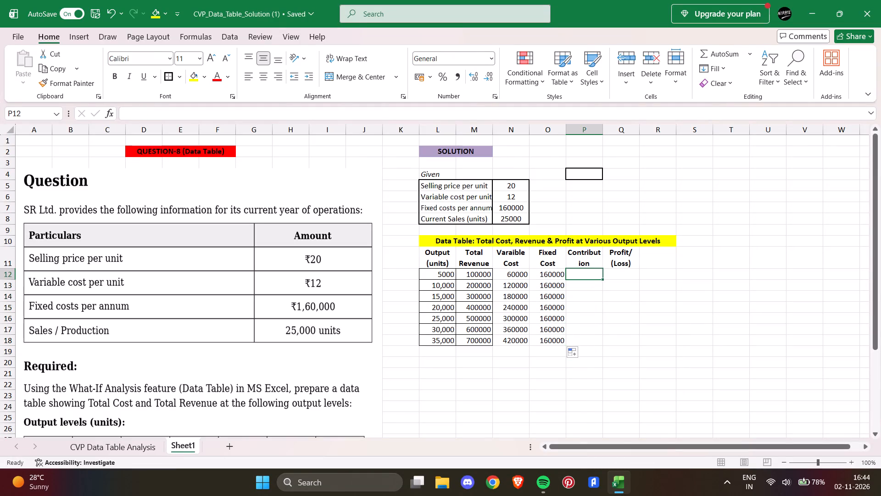
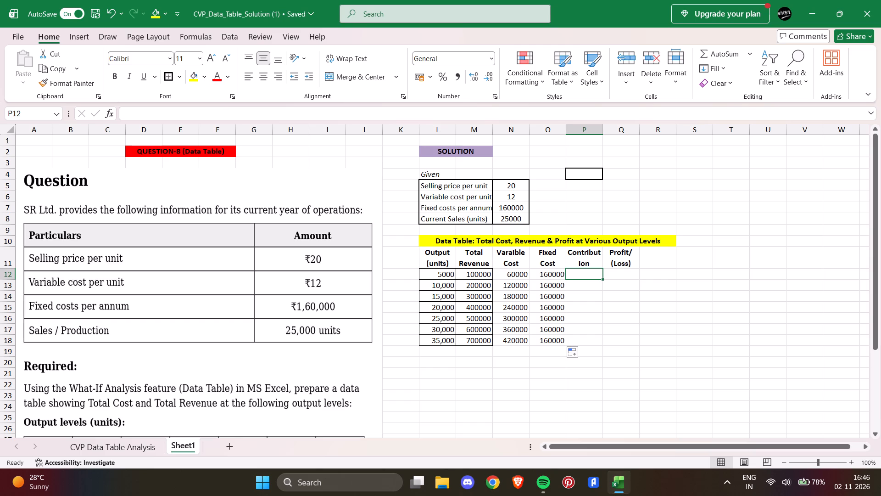
Move the Contribution and Profit/(Loss) headings from P11:Q11 one column over to Q11:R11.
{"action": "left_click_drag", "start_coordinate": [581, 253], "coordinate": [612, 254]}
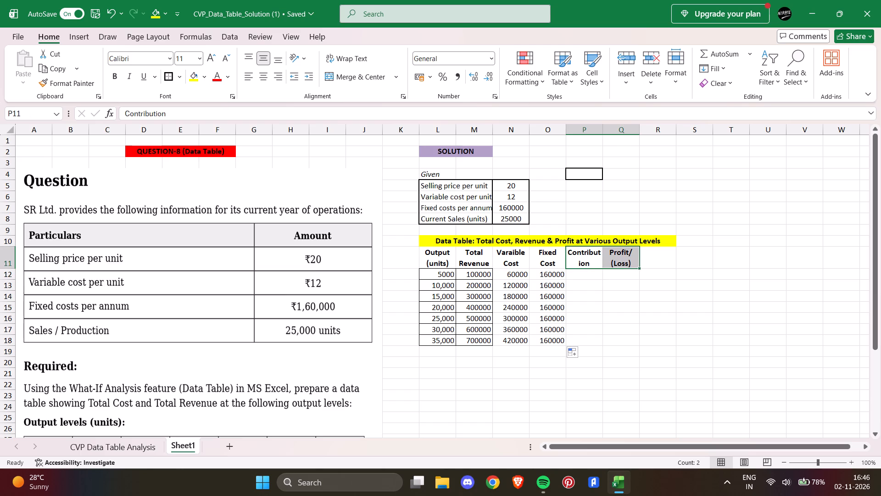
{"action": "key", "text": "ctrl+x"}
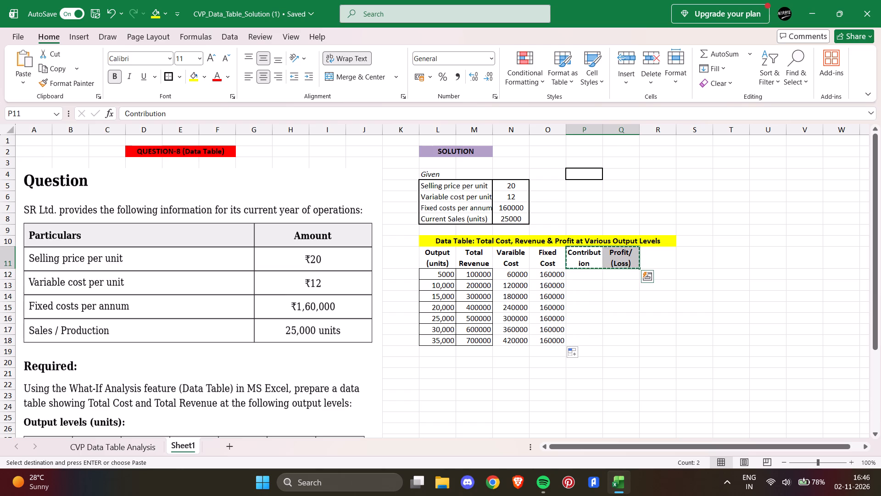
{"action": "left_click", "coordinate": [632, 255]}
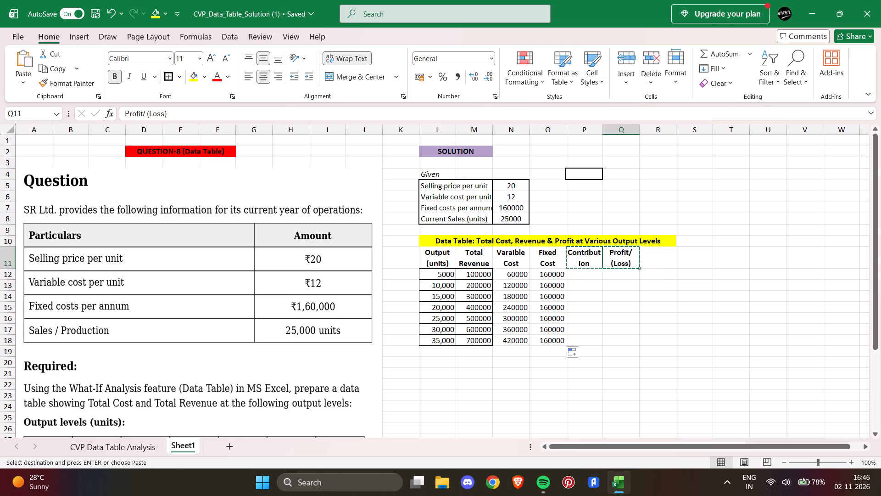
{"action": "key", "text": "ctrl+v"}
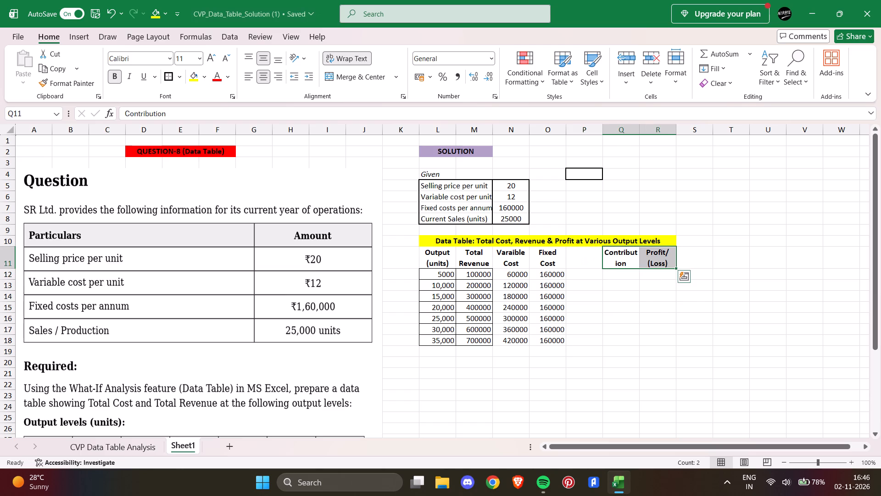
Enter the heading Total Cost in the vacated cell P11.
{"action": "left_click", "coordinate": [589, 253]}
{"action": "key", "text": "t"}
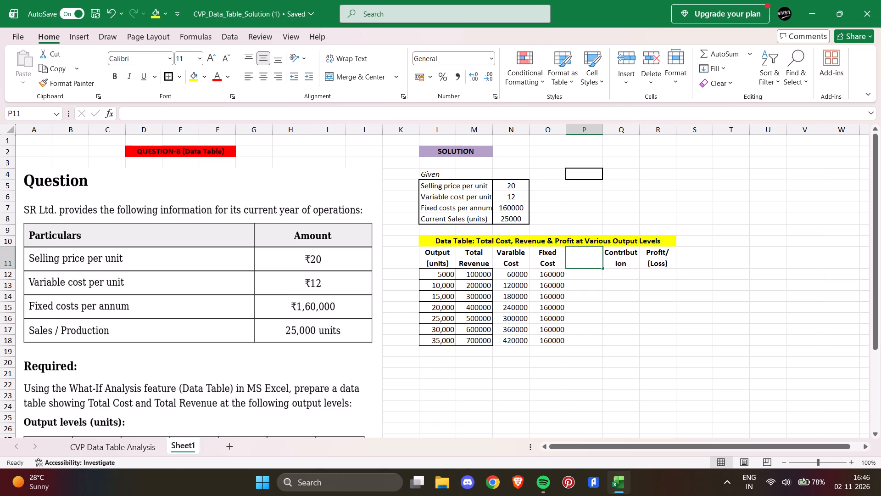
{"action": "key", "text": "BackSpace"}
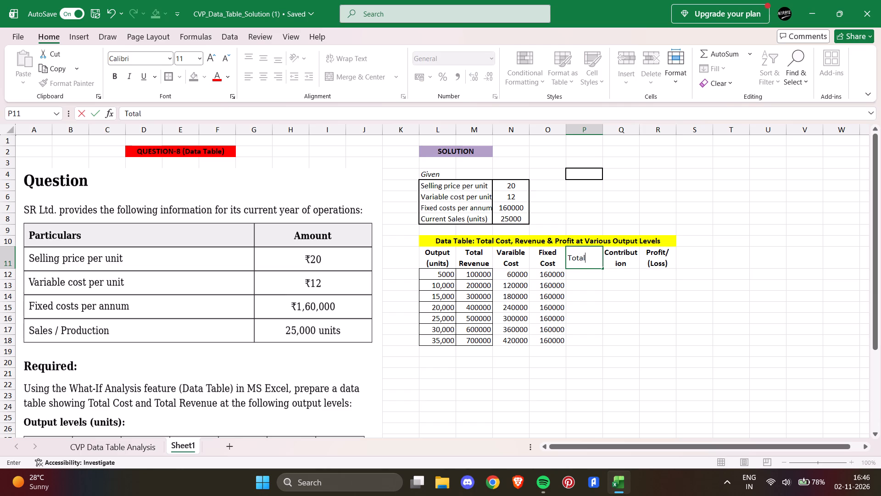
{"action": "type", "text": "ost"}
{"action": "key", "text": "Return"}
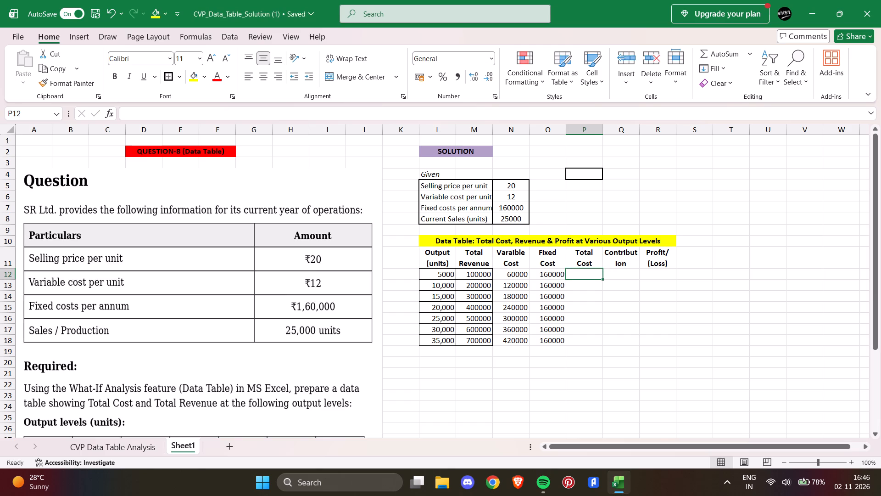
Enter the Total Cost values 220000, 280000, 340000 and 400000 in P12:P15 of the data table.
{"action": "left_click_drag", "start_coordinate": [632, 342], "coordinate": [657, 342]}
{"action": "right_click_drag", "start_coordinate": [632, 342], "coordinate": [652, 351]}
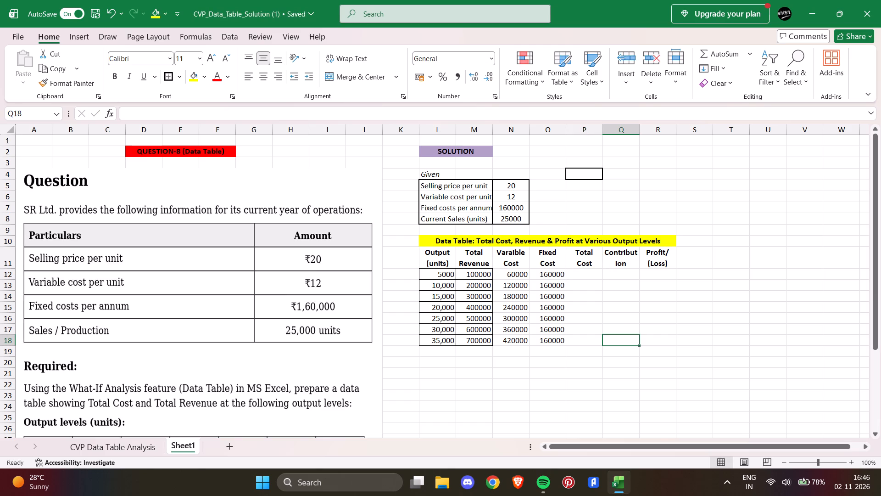
{"action": "left_click", "coordinate": [581, 279]}
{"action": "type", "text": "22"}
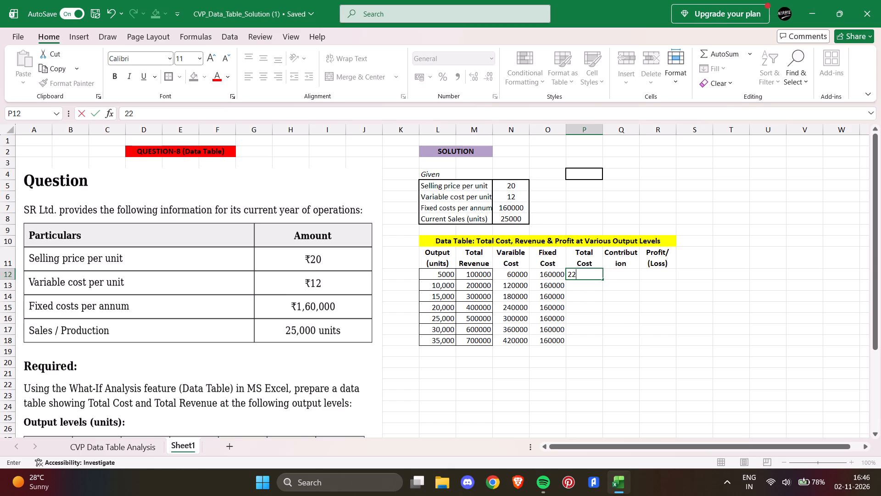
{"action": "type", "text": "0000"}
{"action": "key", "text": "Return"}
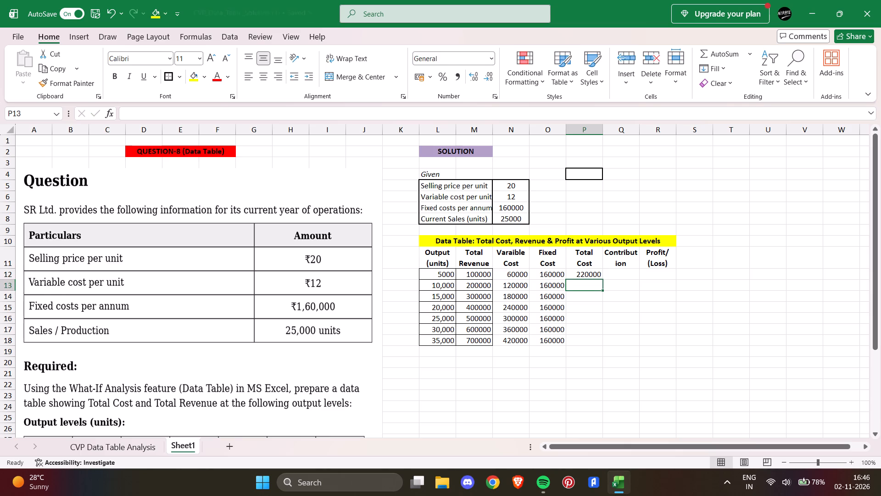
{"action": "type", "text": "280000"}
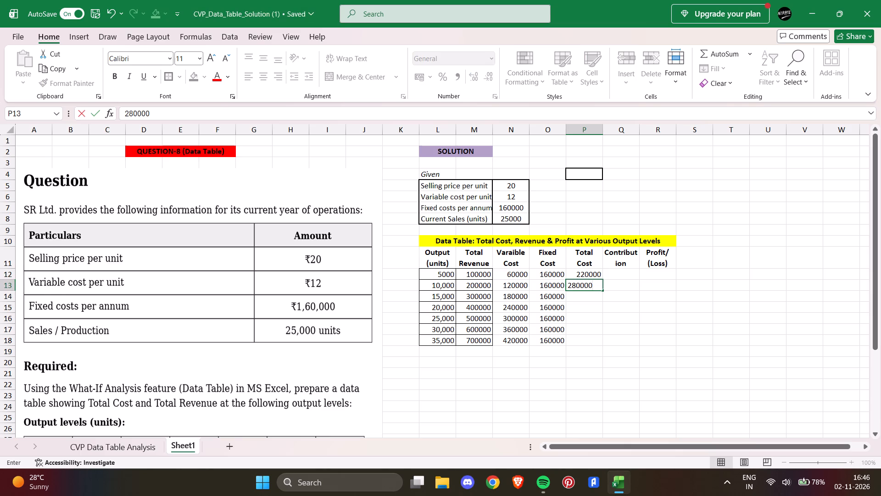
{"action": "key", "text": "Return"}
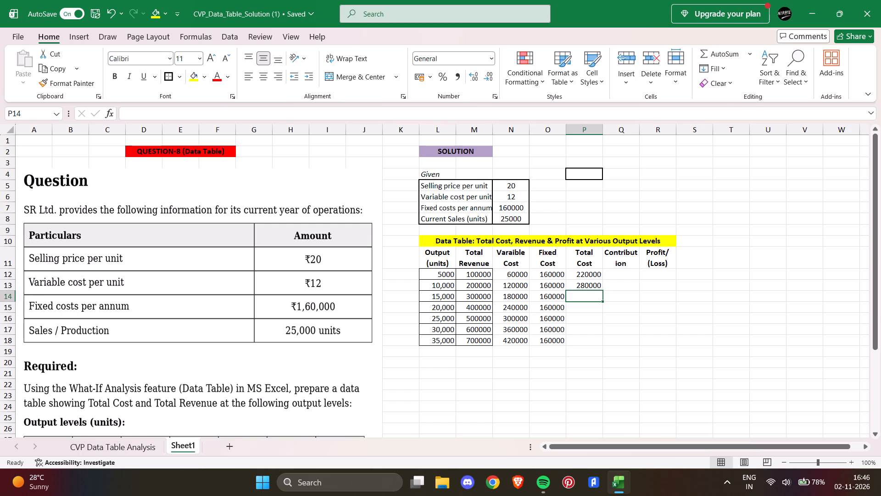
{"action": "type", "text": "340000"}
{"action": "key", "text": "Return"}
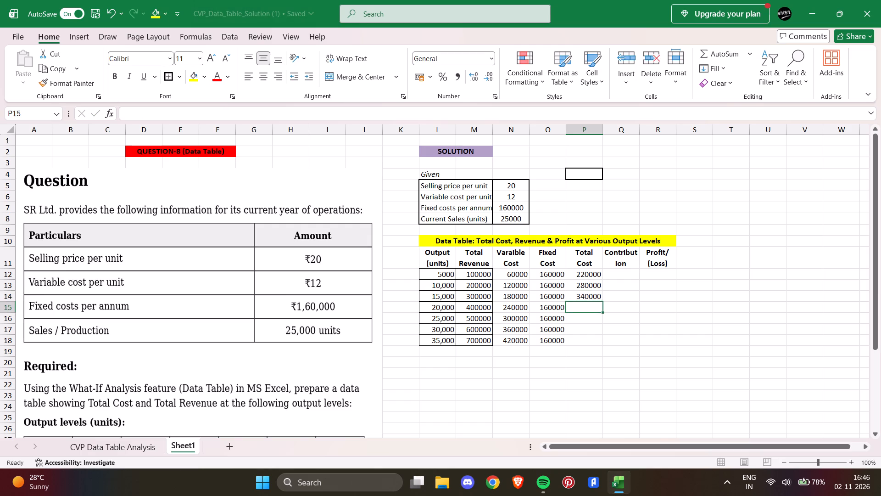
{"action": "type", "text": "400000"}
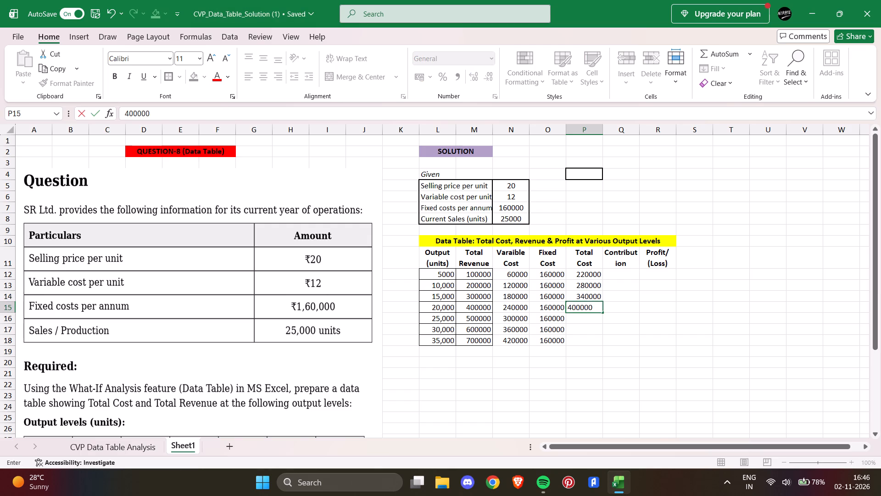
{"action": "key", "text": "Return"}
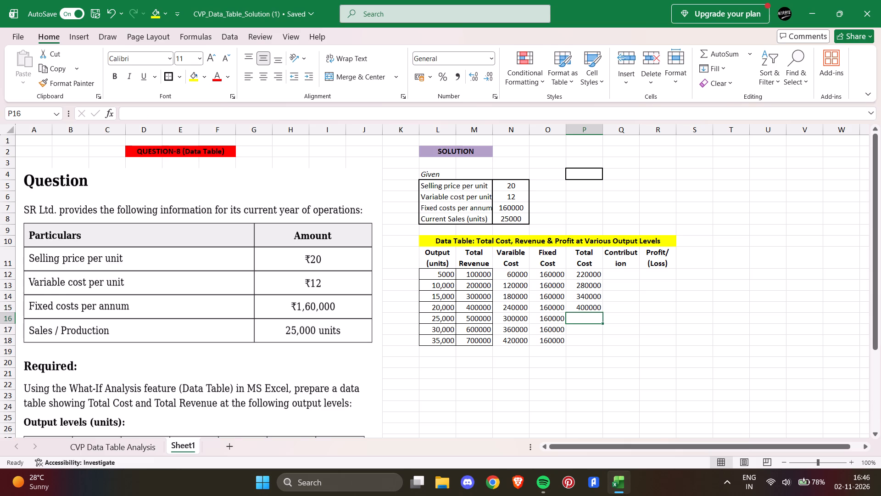
Enter the Total Cost values 460000, 520000 and 580000 in P16:P18 of the data table.
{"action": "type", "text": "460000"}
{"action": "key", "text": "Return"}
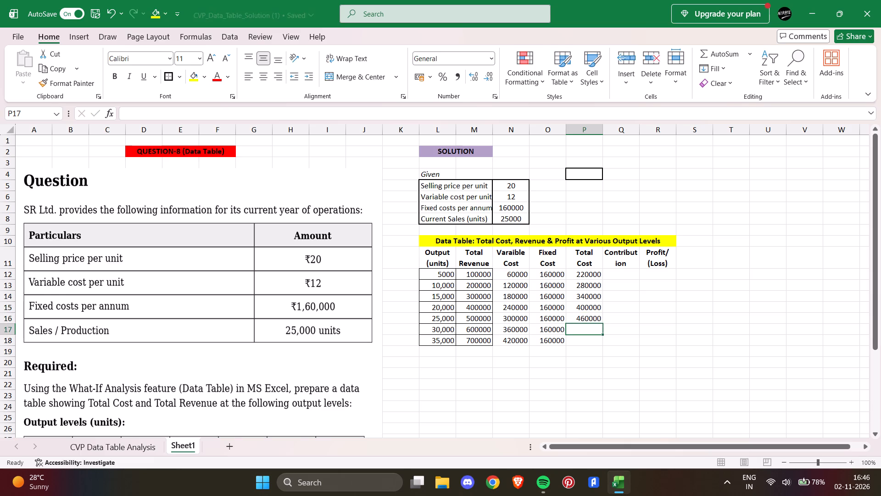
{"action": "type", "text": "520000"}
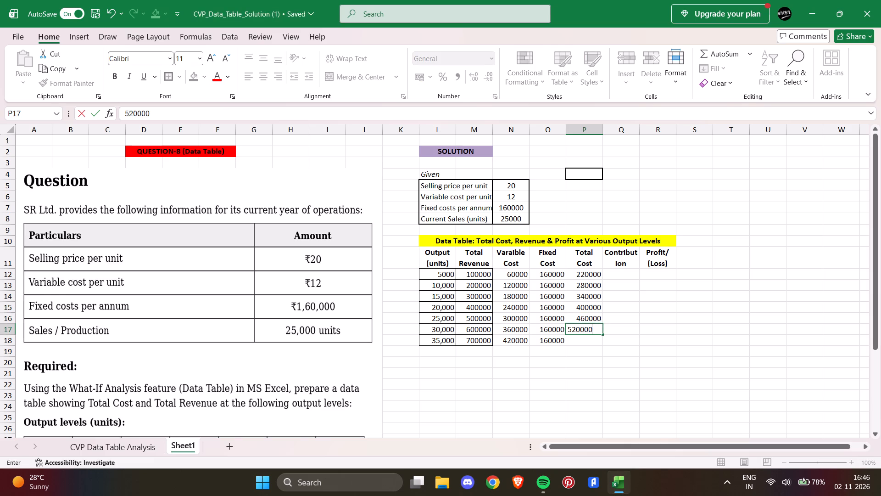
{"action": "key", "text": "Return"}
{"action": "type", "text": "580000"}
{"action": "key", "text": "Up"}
Enter the Contribution values 40000, 80000, 120000 and 160000 in Q12:Q15 of the data table.
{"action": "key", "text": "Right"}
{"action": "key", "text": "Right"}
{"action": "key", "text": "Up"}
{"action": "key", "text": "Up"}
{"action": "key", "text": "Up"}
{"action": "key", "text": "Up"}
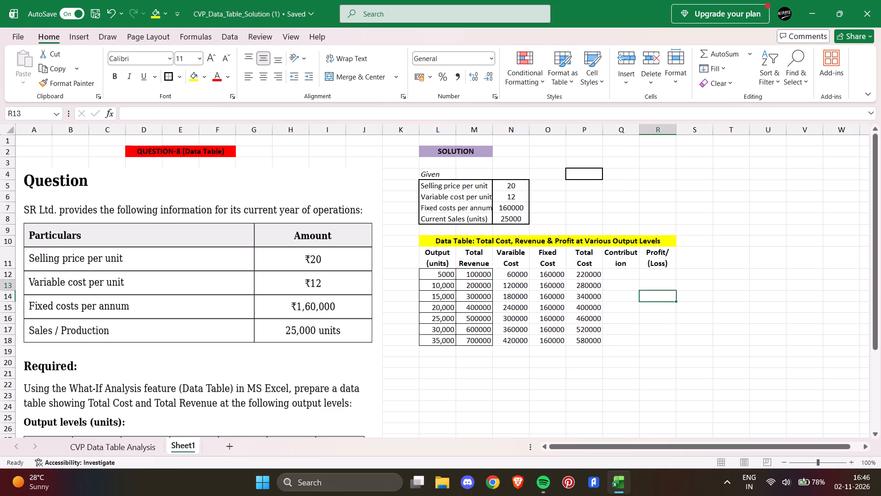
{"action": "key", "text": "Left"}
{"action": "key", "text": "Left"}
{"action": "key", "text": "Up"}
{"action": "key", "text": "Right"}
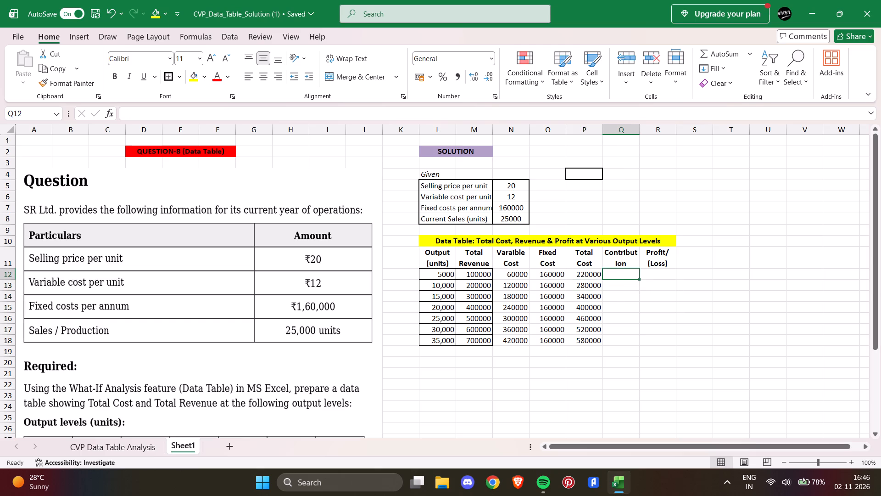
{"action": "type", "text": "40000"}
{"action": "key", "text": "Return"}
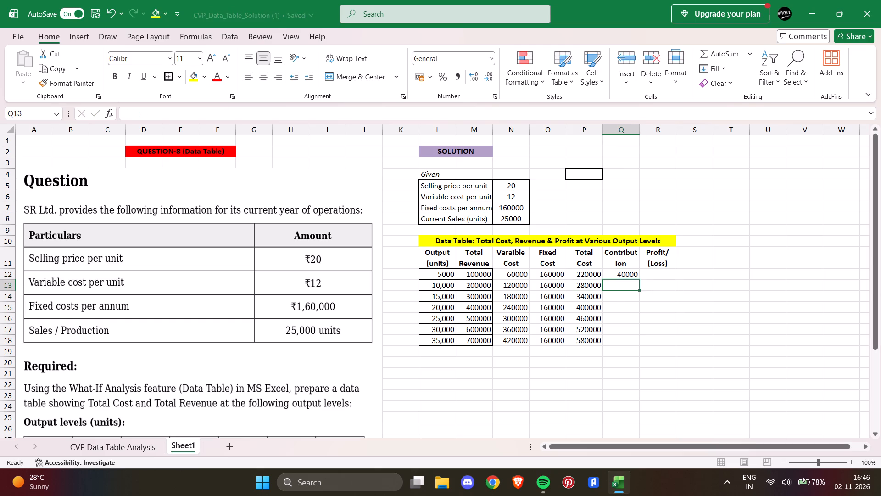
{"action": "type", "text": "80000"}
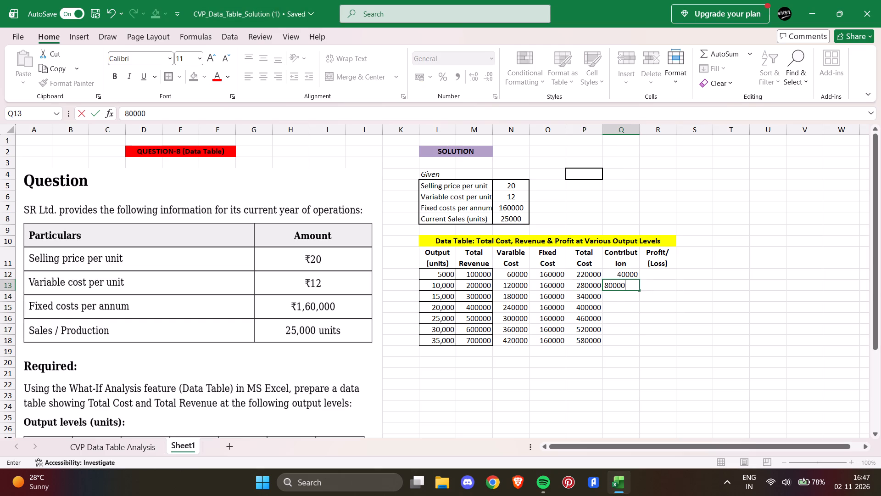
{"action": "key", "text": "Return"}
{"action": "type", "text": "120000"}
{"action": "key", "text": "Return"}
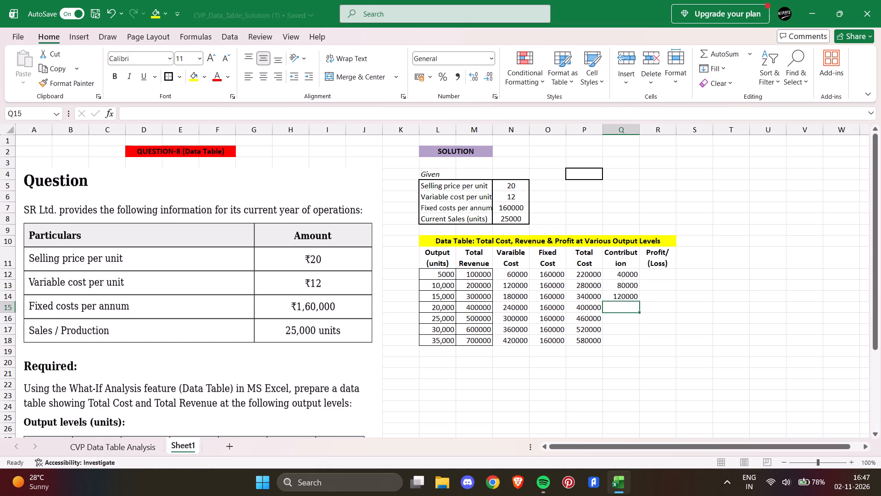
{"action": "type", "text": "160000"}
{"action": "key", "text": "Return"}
Enter the Contribution values 200000, 240000 and 280000 in Q16:Q18 of the data table.
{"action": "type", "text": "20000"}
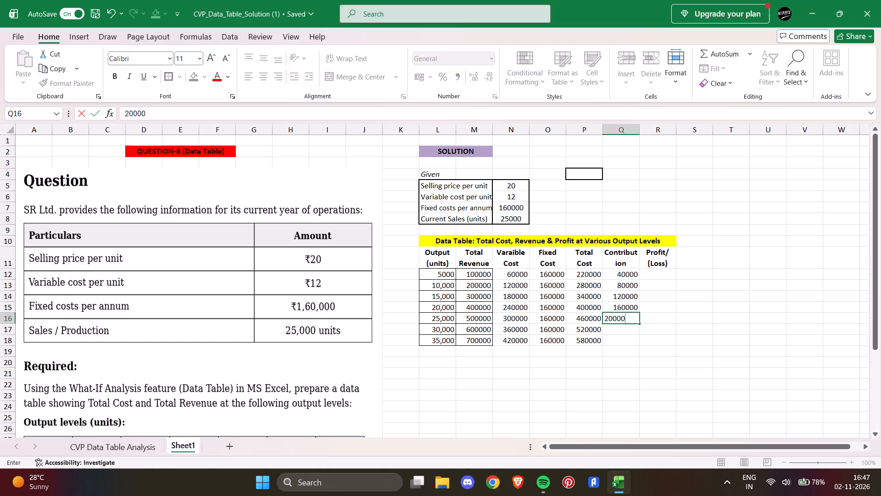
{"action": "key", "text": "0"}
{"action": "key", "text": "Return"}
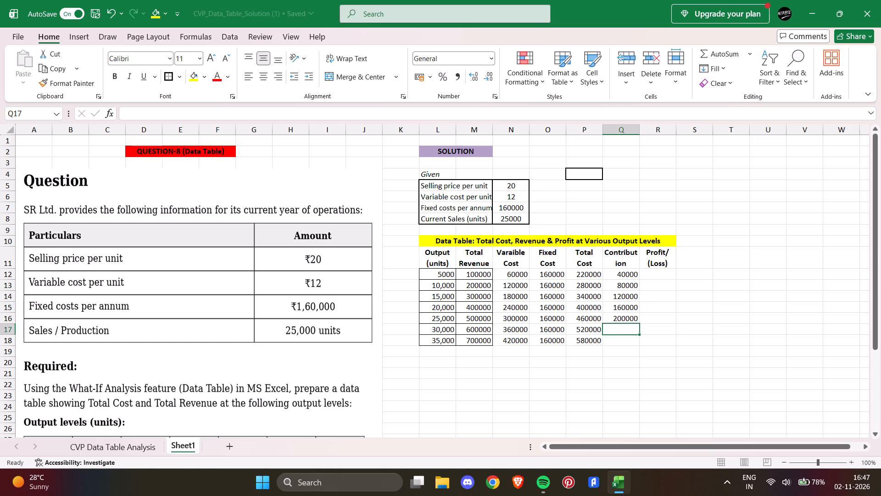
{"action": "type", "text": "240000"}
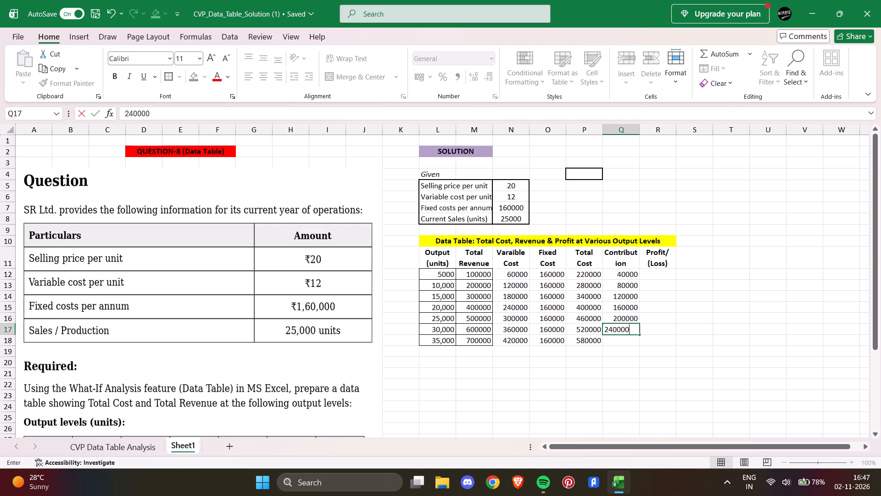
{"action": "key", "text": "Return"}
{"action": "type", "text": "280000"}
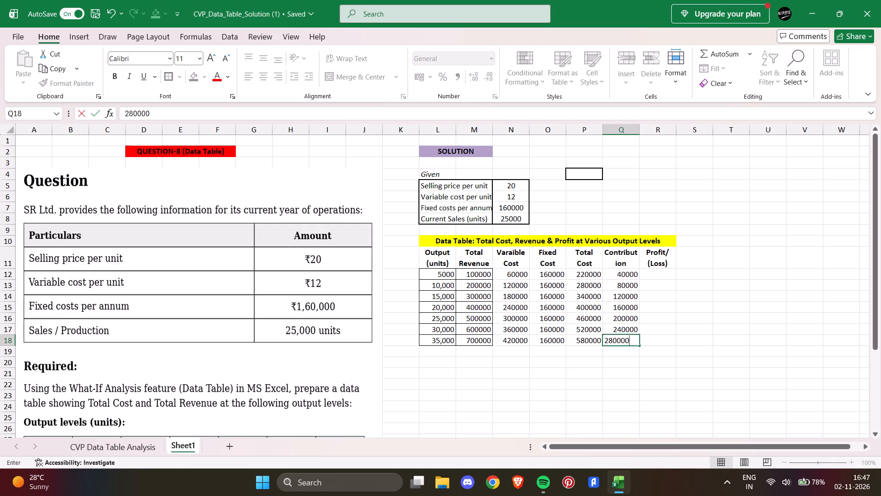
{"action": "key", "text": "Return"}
Enter the Profit/(Loss) values -120000, -80000, -40000 and 0 in R12:R15 of the data table.
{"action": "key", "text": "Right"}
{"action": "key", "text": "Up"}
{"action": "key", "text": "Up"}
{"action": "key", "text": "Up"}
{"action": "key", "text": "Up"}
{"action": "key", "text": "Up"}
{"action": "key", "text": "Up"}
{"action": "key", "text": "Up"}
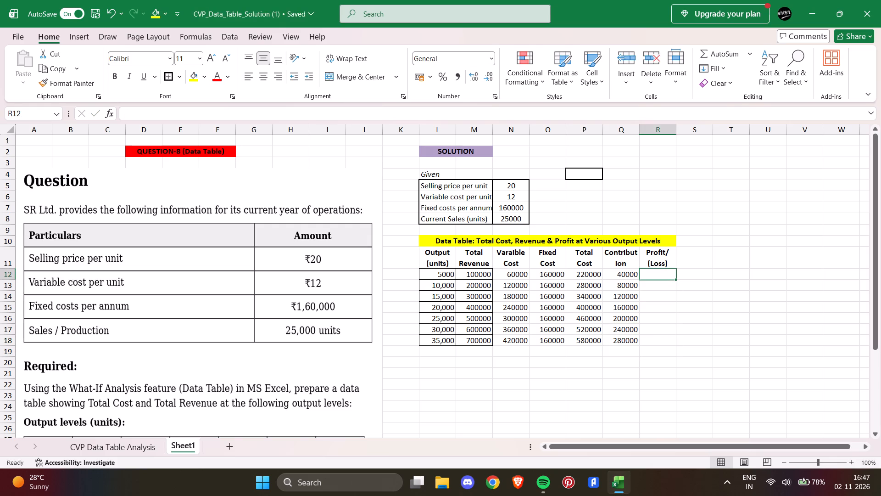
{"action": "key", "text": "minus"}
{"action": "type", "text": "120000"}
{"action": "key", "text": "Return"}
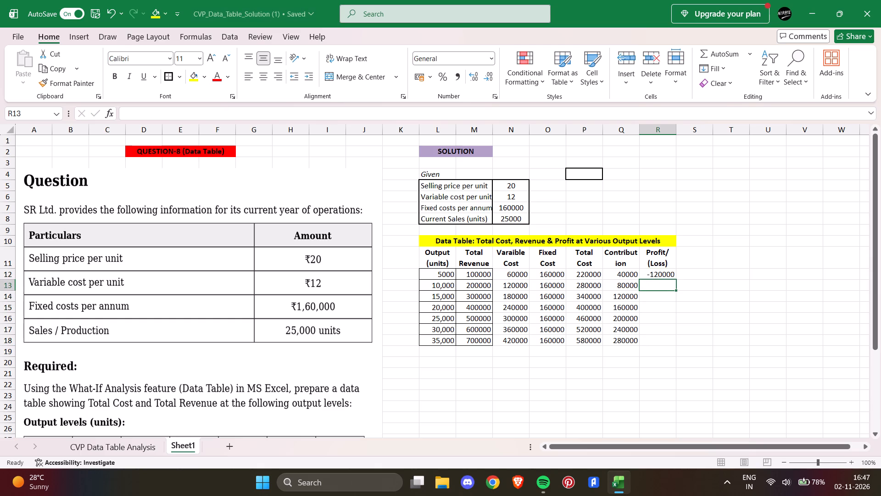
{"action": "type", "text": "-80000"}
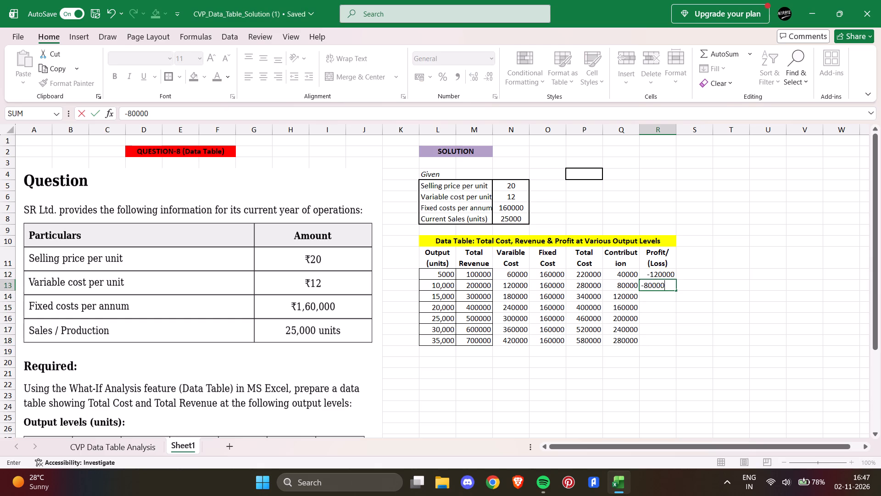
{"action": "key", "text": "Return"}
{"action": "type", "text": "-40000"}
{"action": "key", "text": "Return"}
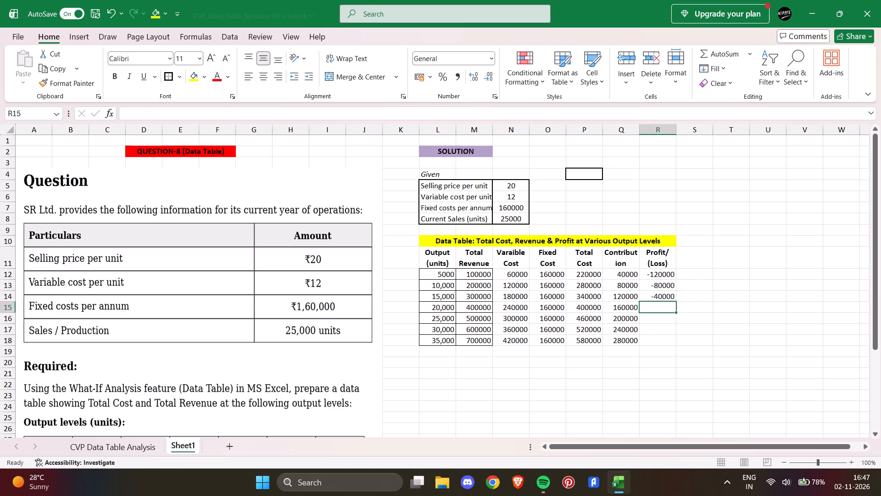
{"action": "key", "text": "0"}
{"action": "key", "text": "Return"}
Enter the Profit/(Loss) values 40000, 80000 and 120000 in R16:R18 of the data table.
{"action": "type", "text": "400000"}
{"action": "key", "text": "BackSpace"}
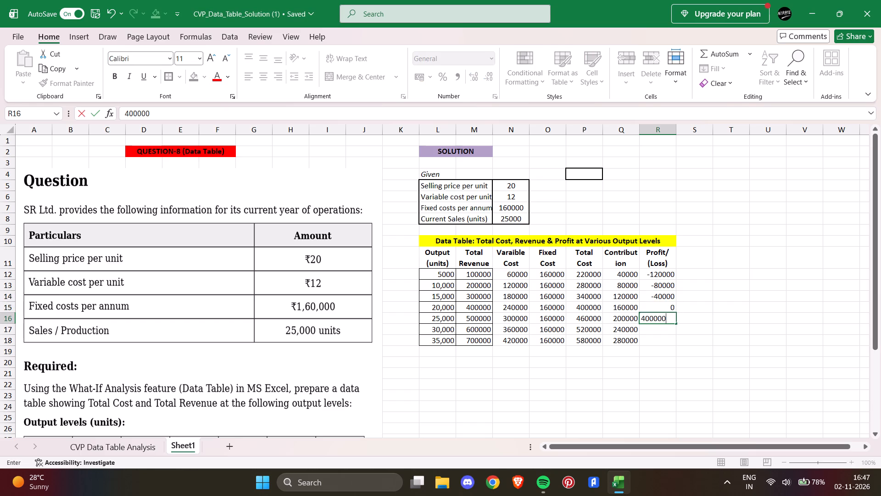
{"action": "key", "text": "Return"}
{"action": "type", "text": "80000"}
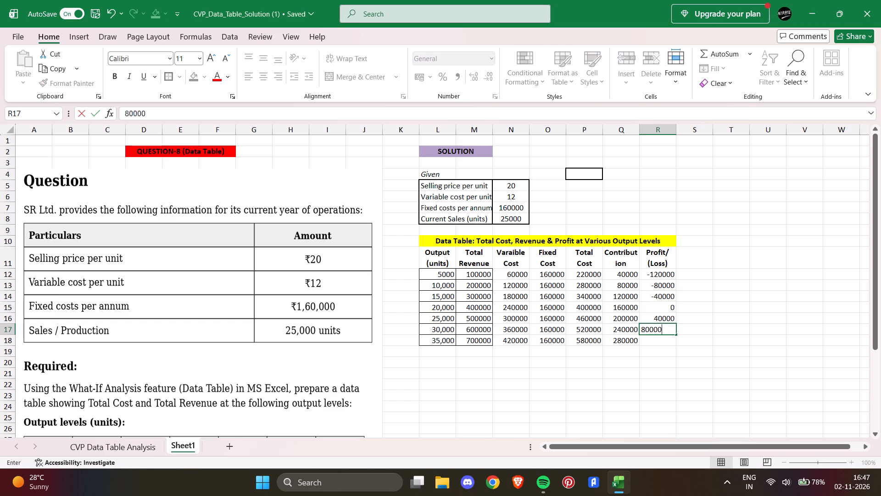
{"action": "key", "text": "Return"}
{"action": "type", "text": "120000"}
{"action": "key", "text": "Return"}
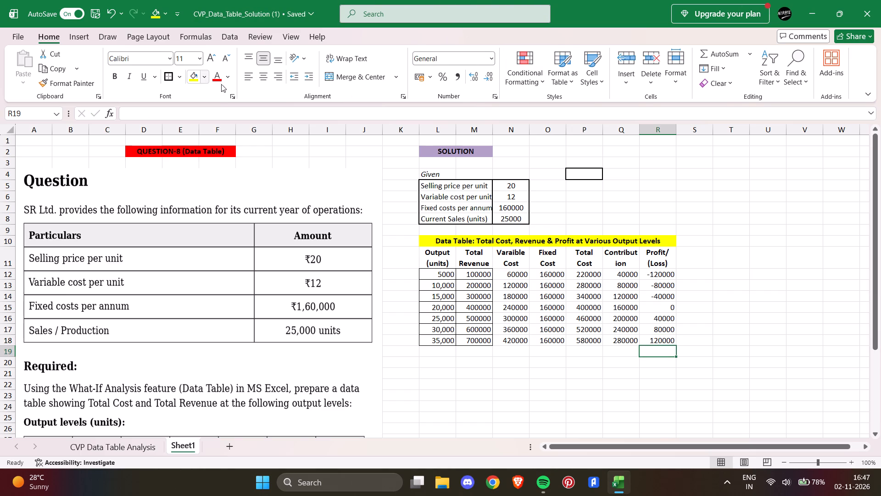
Erase the thin cell borders from the Output and Total Revenue values in L12:M18.
{"action": "left_click", "coordinate": [179, 73]}
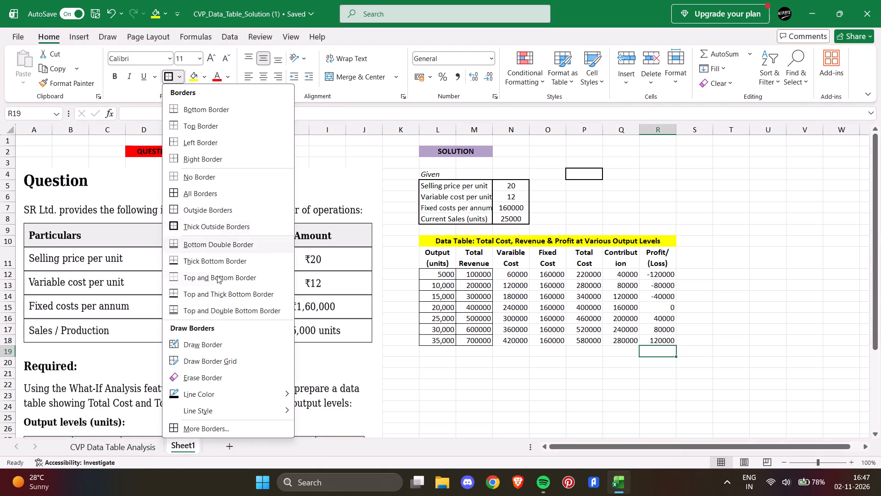
{"action": "left_click", "coordinate": [214, 378]}
{"action": "left_click_drag", "start_coordinate": [530, 426], "coordinate": [467, 328]}
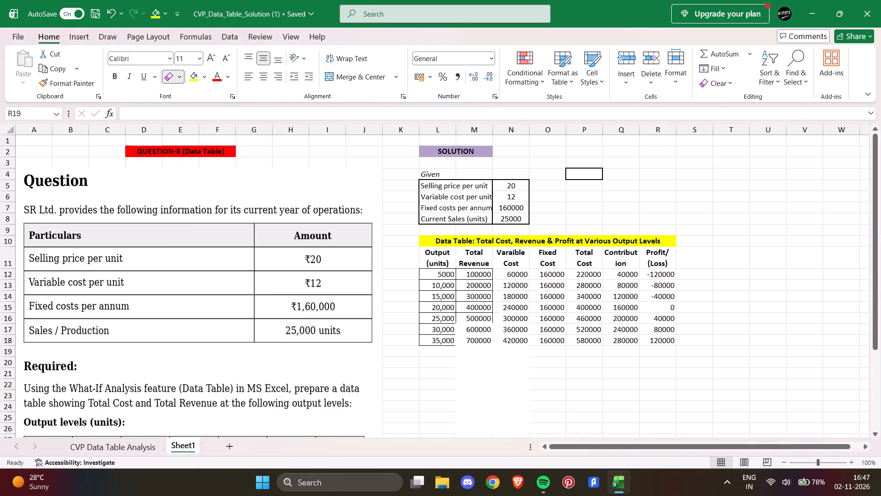
{"action": "left_click_drag", "start_coordinate": [467, 328], "coordinate": [466, 271]}
{"action": "left_click_drag", "start_coordinate": [476, 373], "coordinate": [435, 271]}
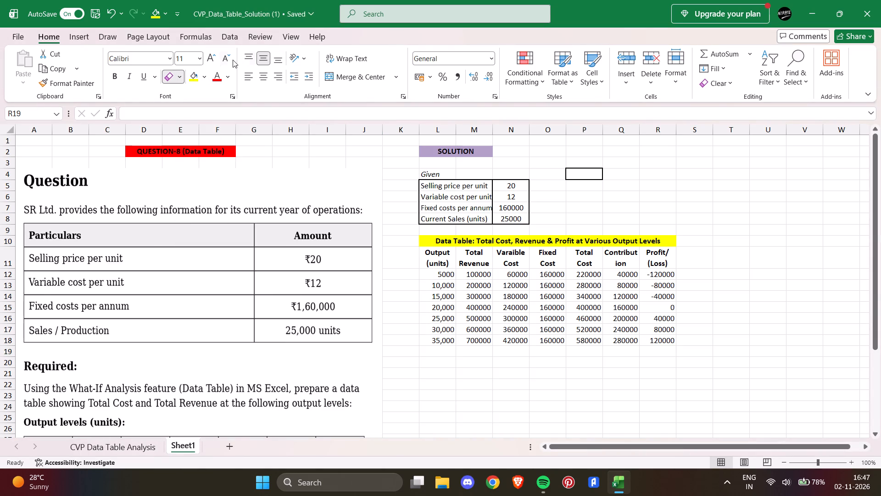
Apply a thick outside border around the whole data table, L11:R18.
{"action": "left_click", "coordinate": [178, 76]}
{"action": "left_click", "coordinate": [208, 225]}
{"action": "left_click_drag", "start_coordinate": [430, 252], "coordinate": [487, 270]}
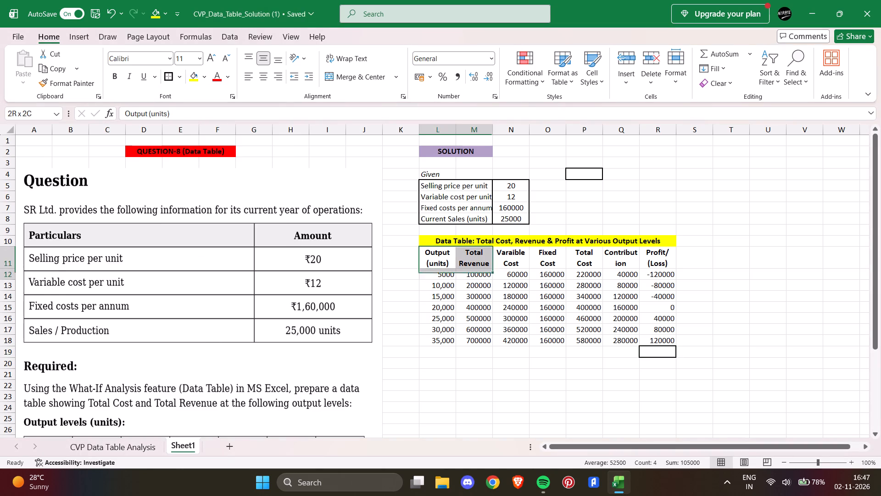
{"action": "left_click_drag", "start_coordinate": [487, 270], "coordinate": [653, 338]}
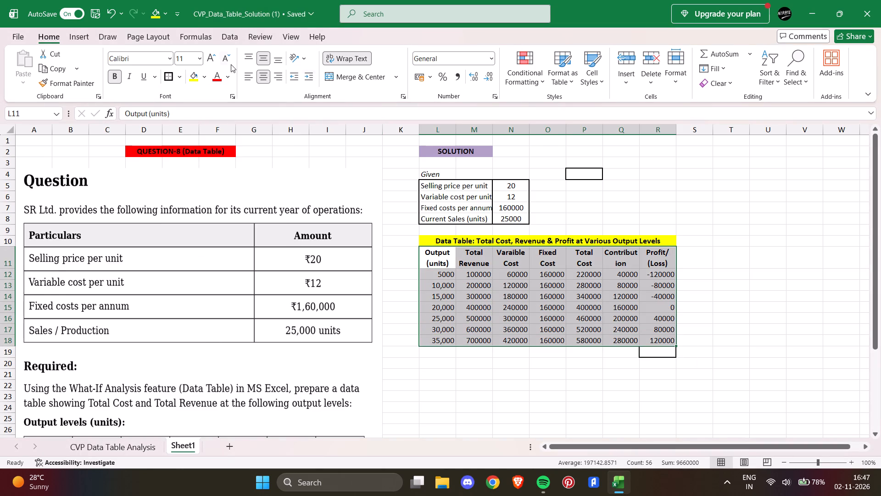
{"action": "left_click", "coordinate": [175, 77]}
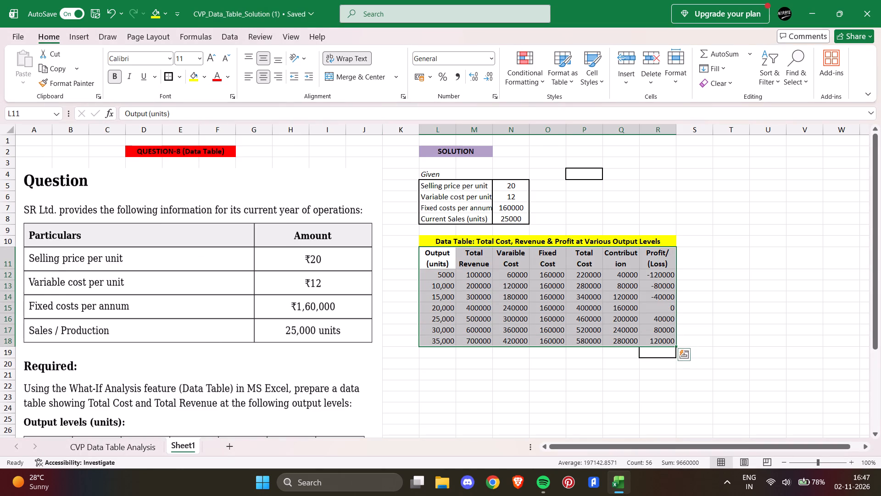
Erase the stray thick border from the empty cell R19 below the Profit/(Loss) column.
{"action": "left_click", "coordinate": [181, 76]}
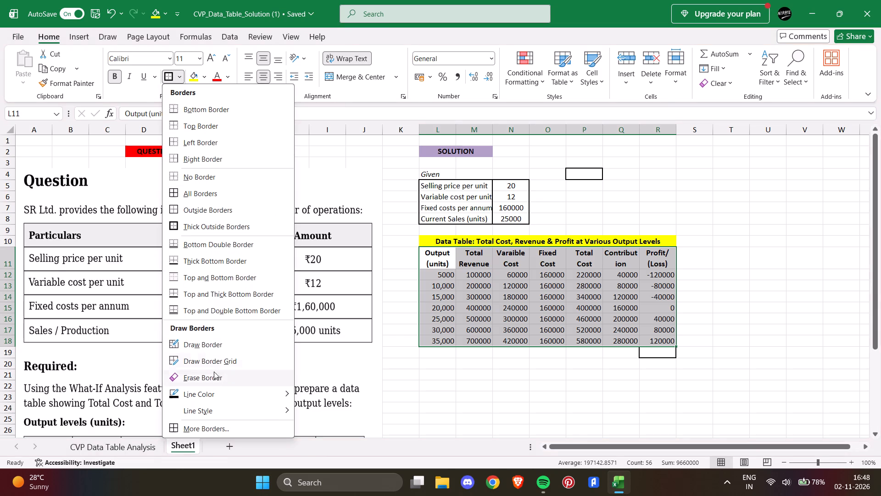
{"action": "left_click_drag", "start_coordinate": [216, 376], "coordinate": [221, 376]}
{"action": "left_click_drag", "start_coordinate": [708, 387], "coordinate": [653, 355]}
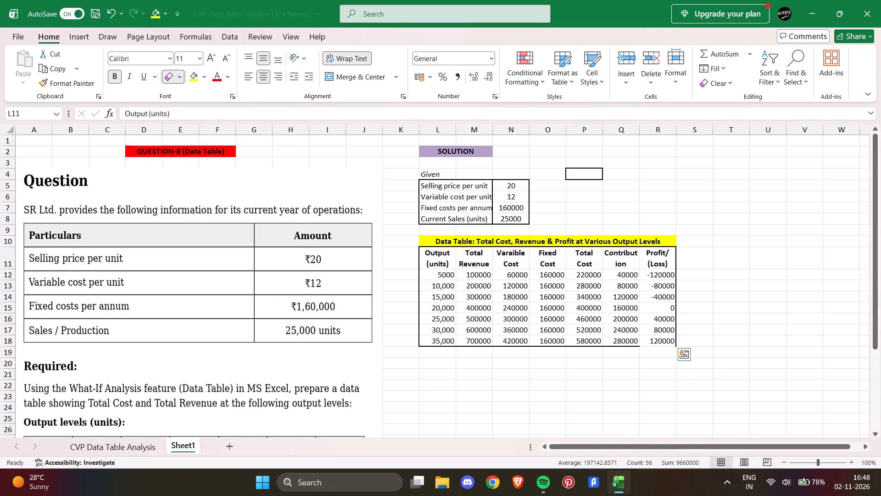
Reapply the thick outside border around the data table L11:R18.
{"action": "left_click", "coordinate": [178, 75]}
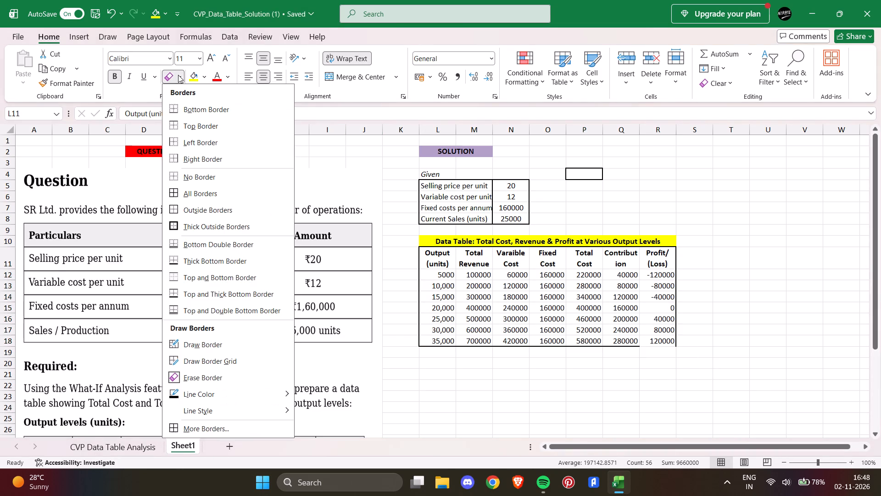
{"action": "left_click", "coordinate": [220, 224]}
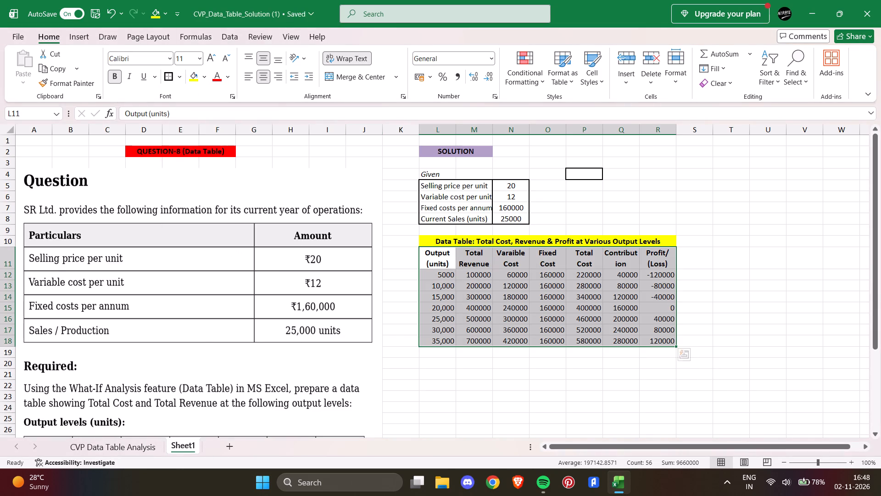
{"action": "left_click_drag", "start_coordinate": [429, 257], "coordinate": [633, 344]}
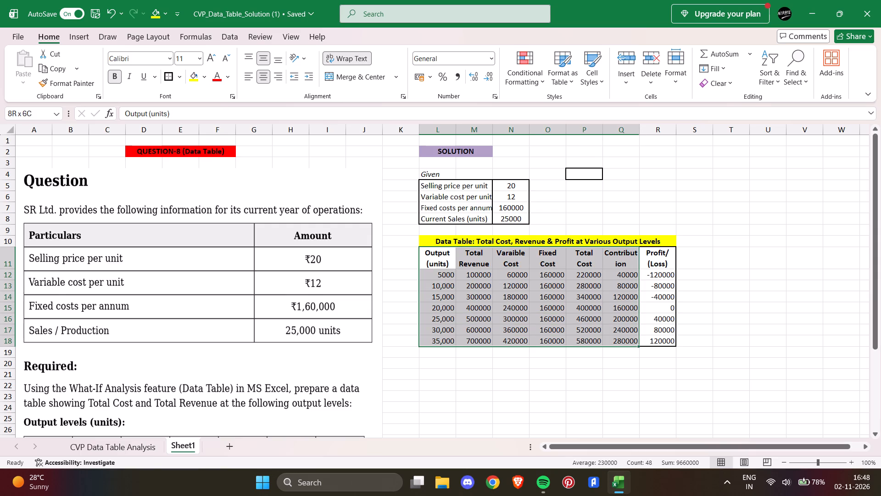
{"action": "left_click_drag", "start_coordinate": [633, 344], "coordinate": [650, 344]}
{"action": "left_click", "coordinate": [169, 73]}
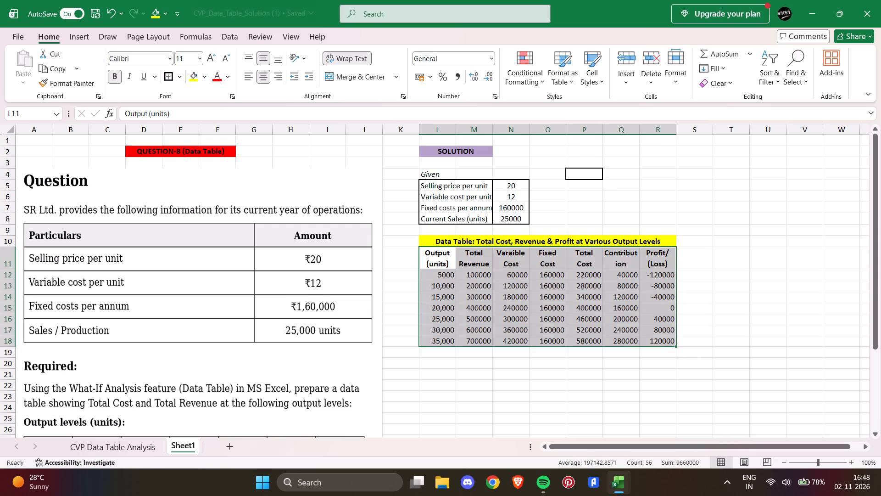
Apply a thick outside border around the data table's header row, L11:R11.
{"action": "left_click_drag", "start_coordinate": [429, 252], "coordinate": [648, 263]}
{"action": "left_click", "coordinate": [173, 76]}
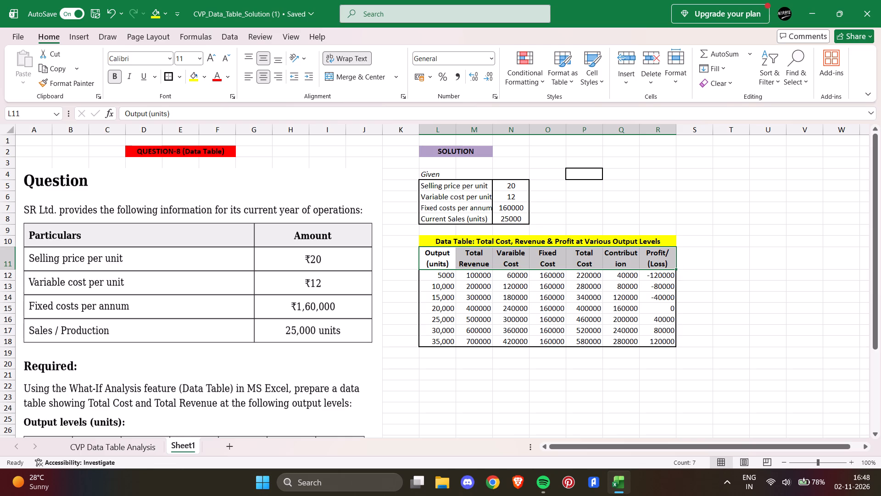
{"action": "left_click_drag", "start_coordinate": [439, 247], "coordinate": [457, 319]}
{"action": "left_click", "coordinate": [508, 257]}
Apply thick outside borders around the column blocks L11:M18, N11:P18 and O11:O18 of the data table.
{"action": "left_click_drag", "start_coordinate": [438, 254], "coordinate": [445, 265]}
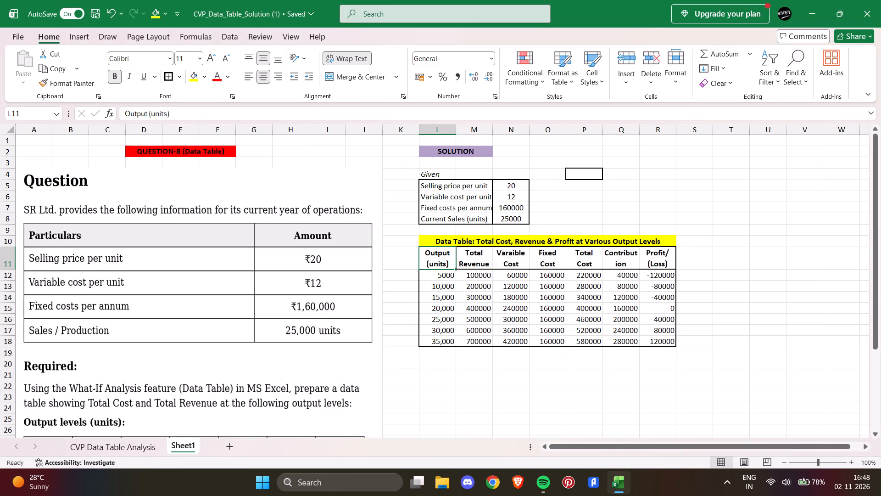
{"action": "left_click_drag", "start_coordinate": [445, 265], "coordinate": [458, 338]}
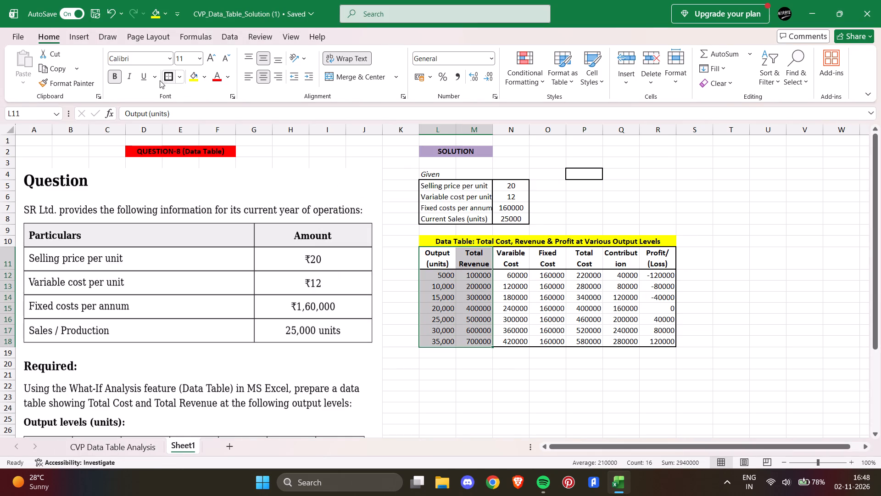
{"action": "left_click", "coordinate": [165, 81]}
{"action": "left_click_drag", "start_coordinate": [505, 252], "coordinate": [543, 289]}
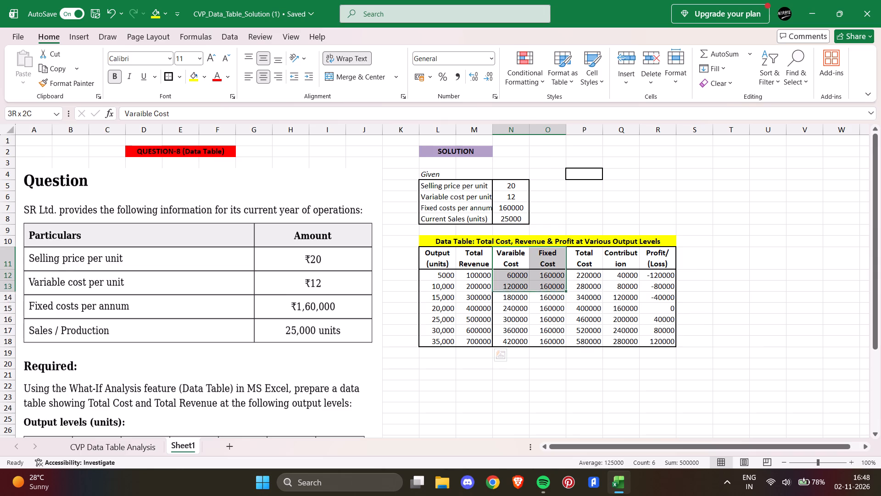
{"action": "left_click_drag", "start_coordinate": [543, 289], "coordinate": [587, 339]}
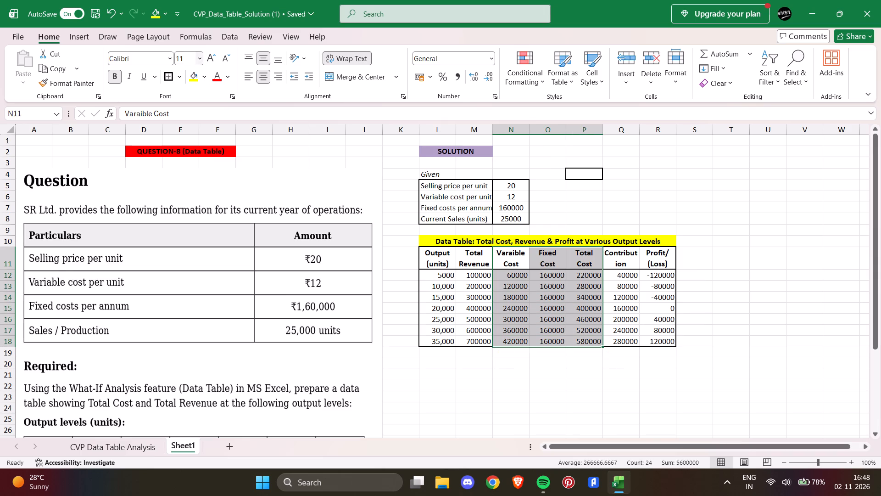
{"action": "left_click", "coordinate": [170, 76]}
{"action": "left_click_drag", "start_coordinate": [537, 252], "coordinate": [552, 339]}
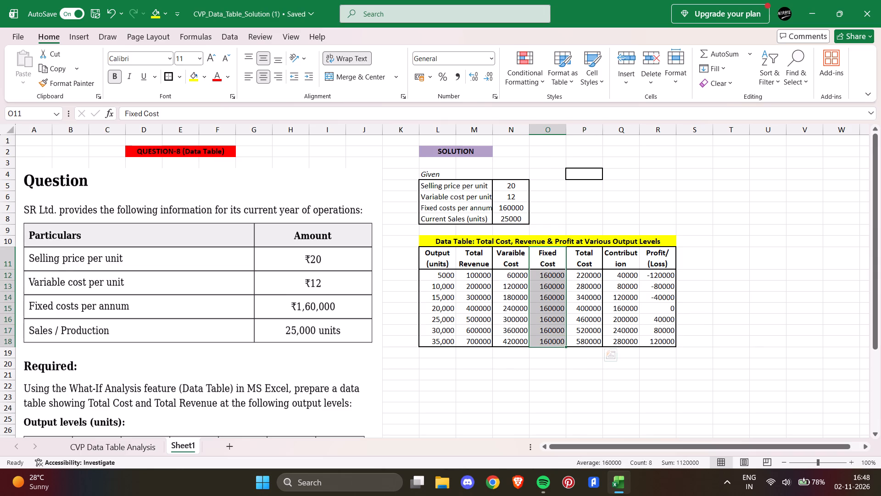
{"action": "left_click", "coordinate": [173, 79]}
Apply thick outside borders around the Contribution column Q11:Q18 and the Output column L11:L18.
{"action": "left_click_drag", "start_coordinate": [616, 253], "coordinate": [625, 311]}
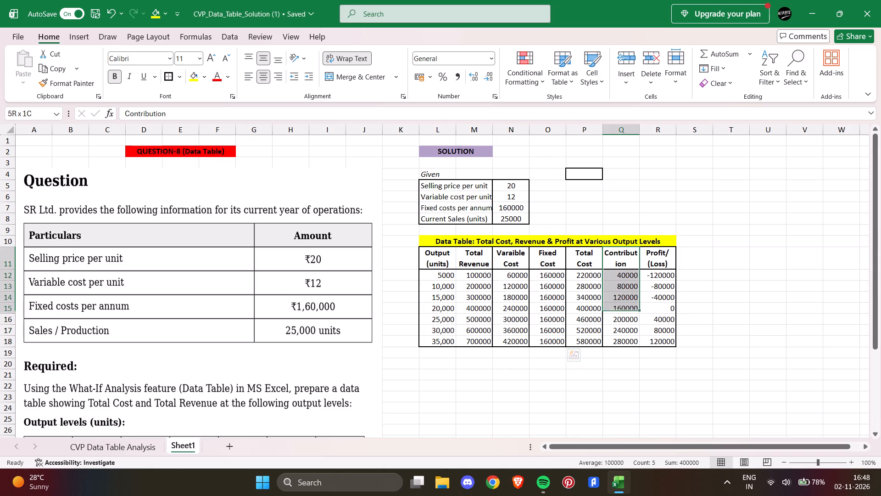
{"action": "left_click_drag", "start_coordinate": [625, 311], "coordinate": [626, 338]}
{"action": "left_click", "coordinate": [176, 73]}
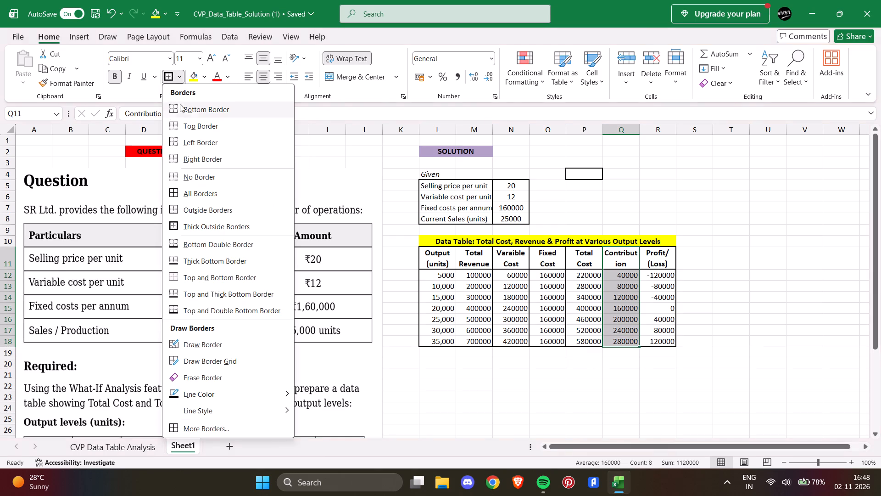
{"action": "left_click", "coordinate": [169, 75]}
{"action": "left_click_drag", "start_coordinate": [444, 257], "coordinate": [457, 324]}
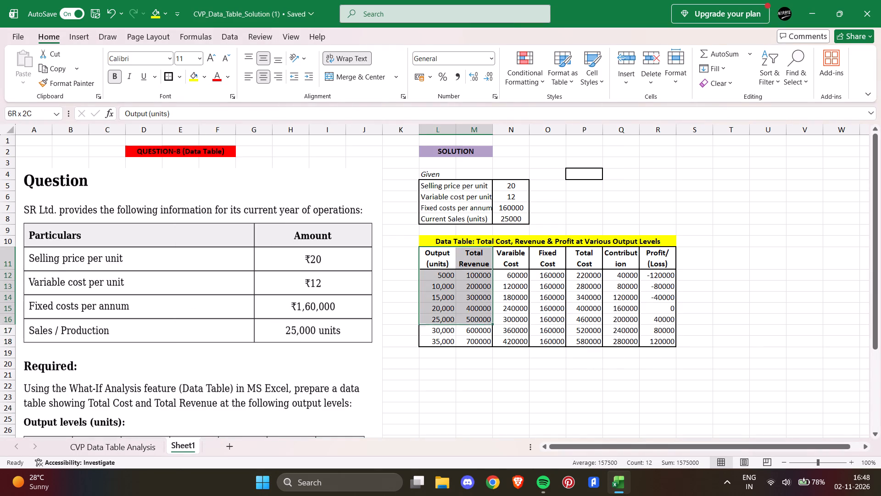
{"action": "left_click_drag", "start_coordinate": [457, 324], "coordinate": [452, 339]}
{"action": "left_click", "coordinate": [169, 79]}
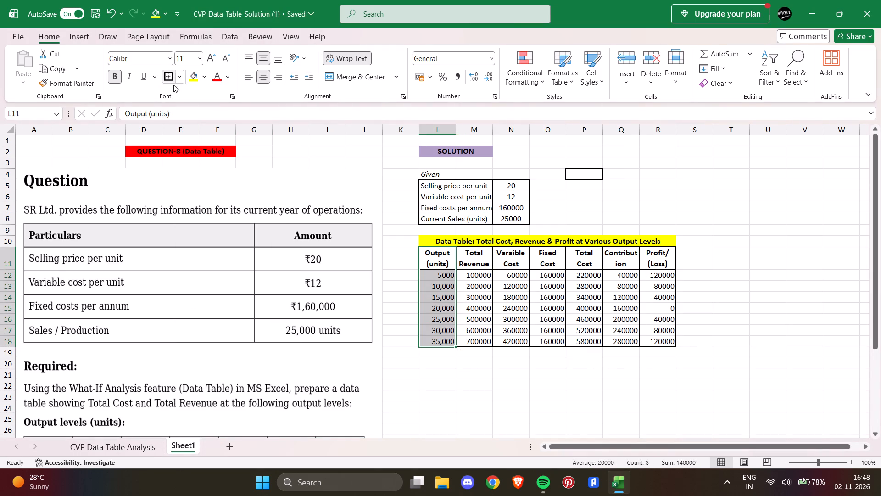
Centre the data table values in L12:R18 horizontally and align them to the middle vertically.
{"action": "left_click_drag", "start_coordinate": [436, 272], "coordinate": [647, 351]}
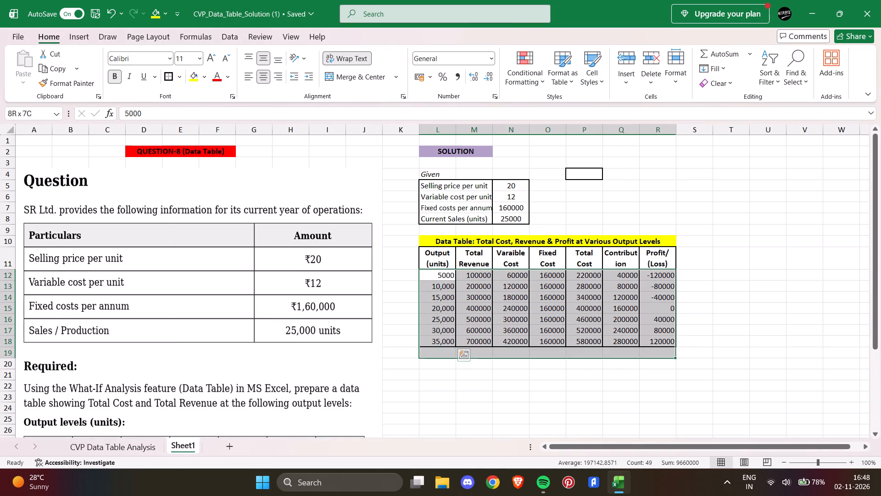
{"action": "left_click_drag", "start_coordinate": [647, 351], "coordinate": [648, 339]}
{"action": "left_click", "coordinate": [266, 77]}
{"action": "left_click", "coordinate": [266, 63]}
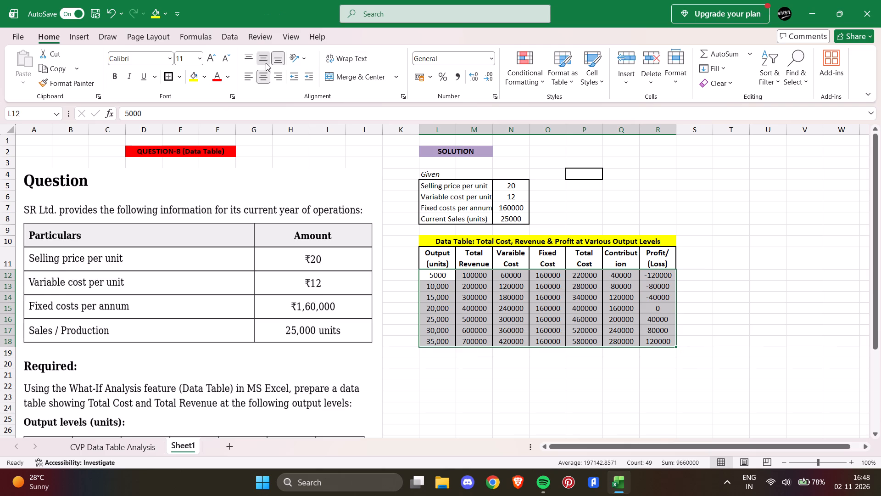
{"action": "left_click", "coordinate": [725, 266]}
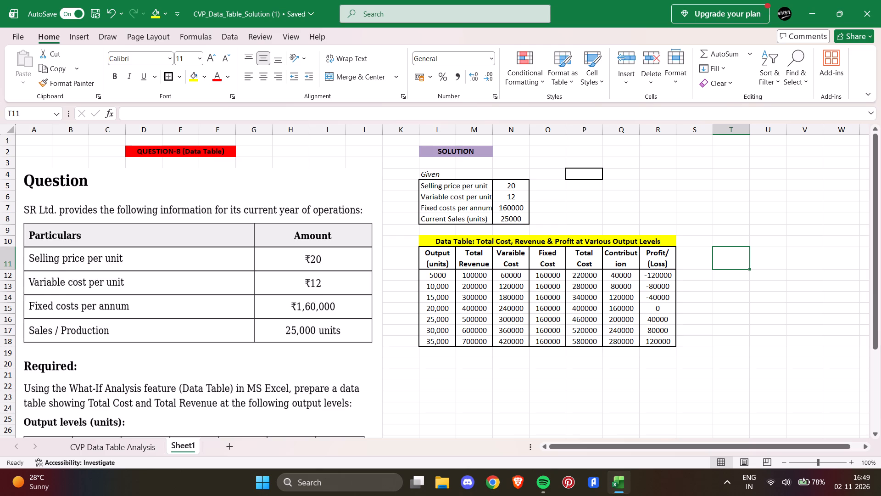
Change the font colour of all seven data table headers in L11:R11 to red.
{"action": "left_click", "coordinate": [446, 259]}
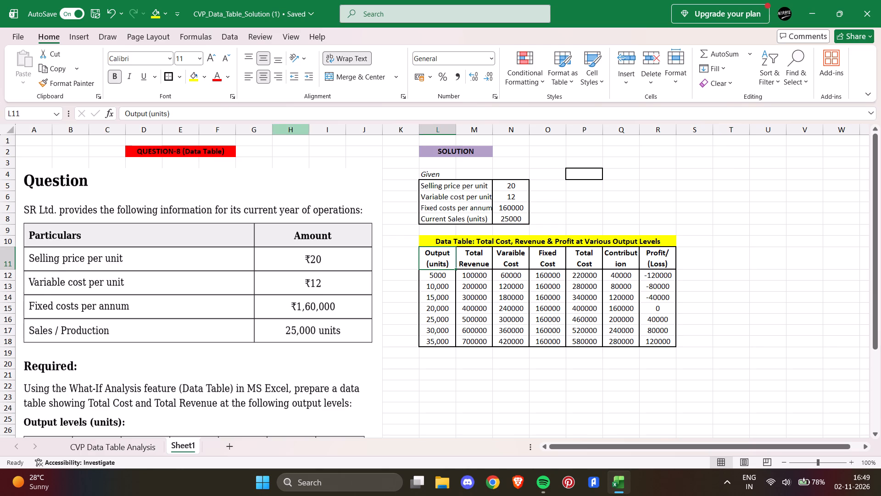
{"action": "left_click", "coordinate": [218, 80]}
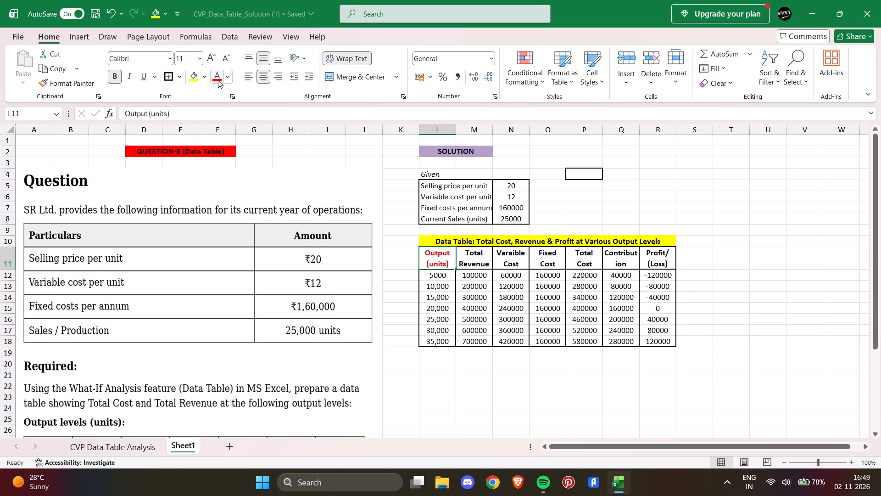
{"action": "key", "text": "Right"}
{"action": "left_click", "coordinate": [218, 80]}
{"action": "key", "text": "Right"}
{"action": "double_click", "coordinate": [218, 80]}
{"action": "key", "text": "Right"}
{"action": "left_click", "coordinate": [218, 80]}
{"action": "key", "text": "Right"}
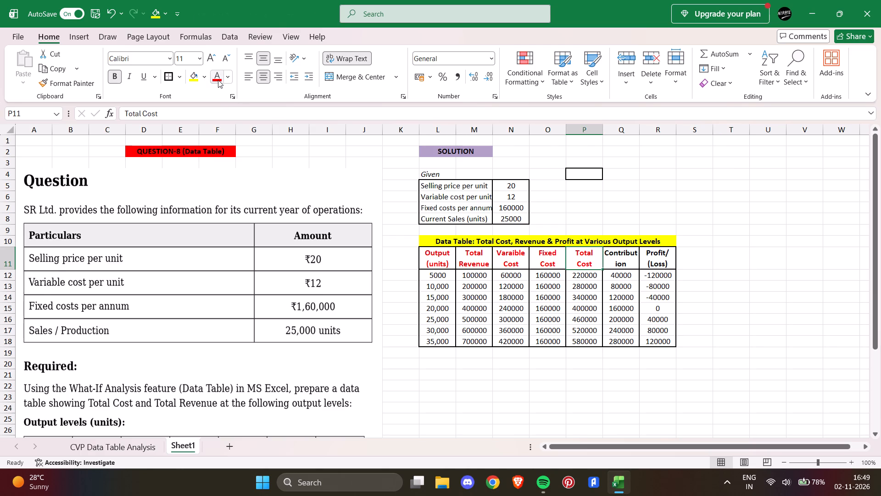
{"action": "left_click", "coordinate": [218, 80]}
{"action": "key", "text": "Right"}
{"action": "left_click", "coordinate": [218, 80]}
{"action": "key", "text": "Right"}
{"action": "left_click", "coordinate": [218, 80]}
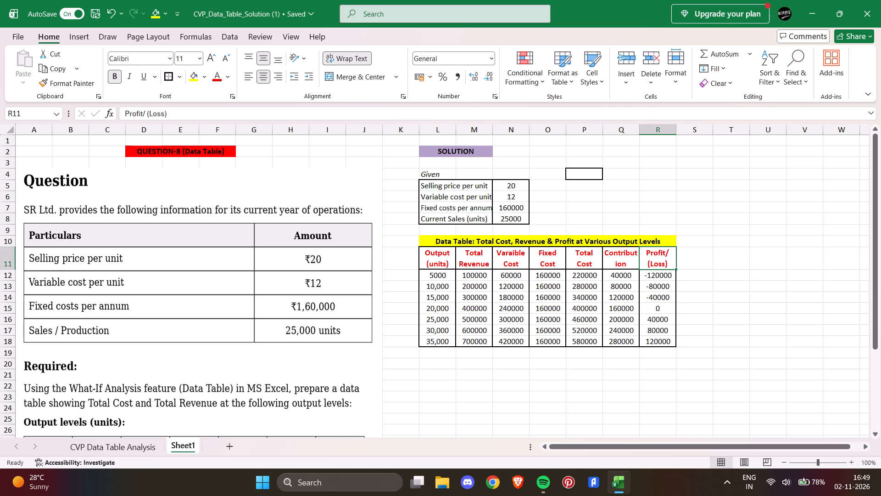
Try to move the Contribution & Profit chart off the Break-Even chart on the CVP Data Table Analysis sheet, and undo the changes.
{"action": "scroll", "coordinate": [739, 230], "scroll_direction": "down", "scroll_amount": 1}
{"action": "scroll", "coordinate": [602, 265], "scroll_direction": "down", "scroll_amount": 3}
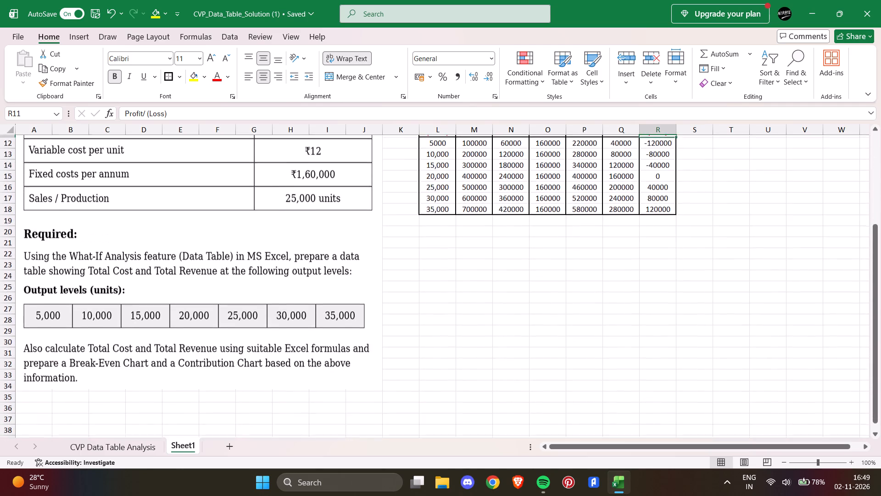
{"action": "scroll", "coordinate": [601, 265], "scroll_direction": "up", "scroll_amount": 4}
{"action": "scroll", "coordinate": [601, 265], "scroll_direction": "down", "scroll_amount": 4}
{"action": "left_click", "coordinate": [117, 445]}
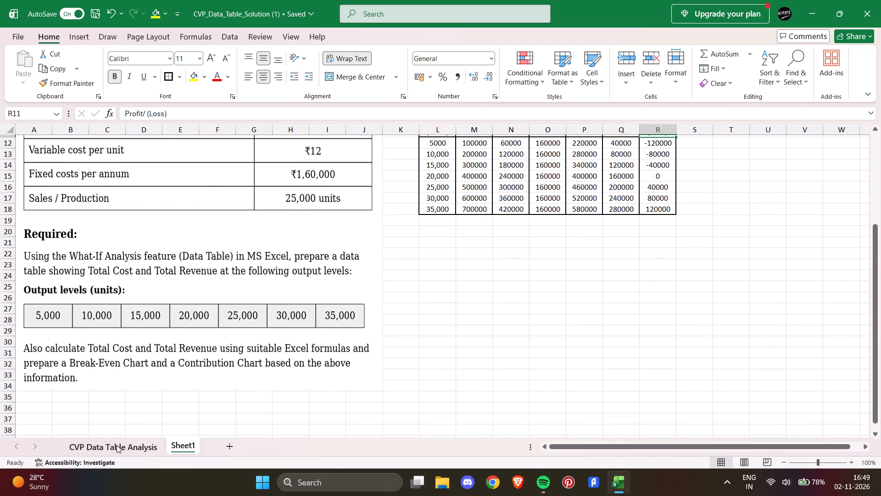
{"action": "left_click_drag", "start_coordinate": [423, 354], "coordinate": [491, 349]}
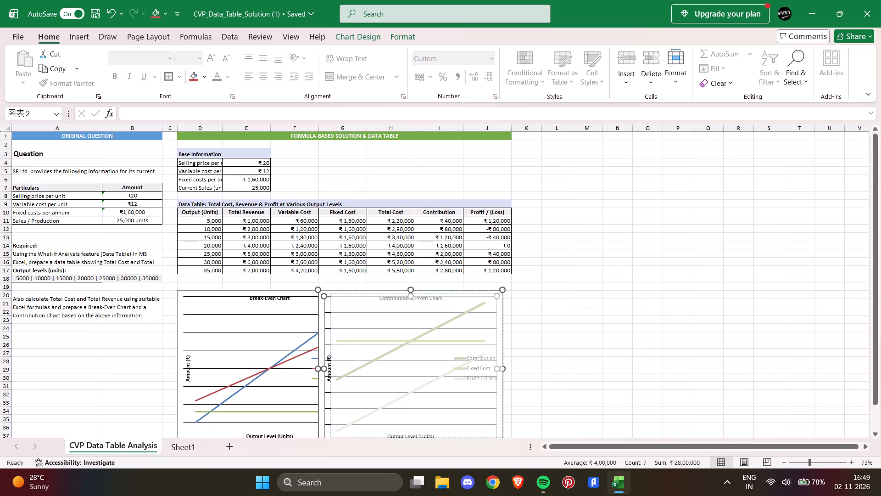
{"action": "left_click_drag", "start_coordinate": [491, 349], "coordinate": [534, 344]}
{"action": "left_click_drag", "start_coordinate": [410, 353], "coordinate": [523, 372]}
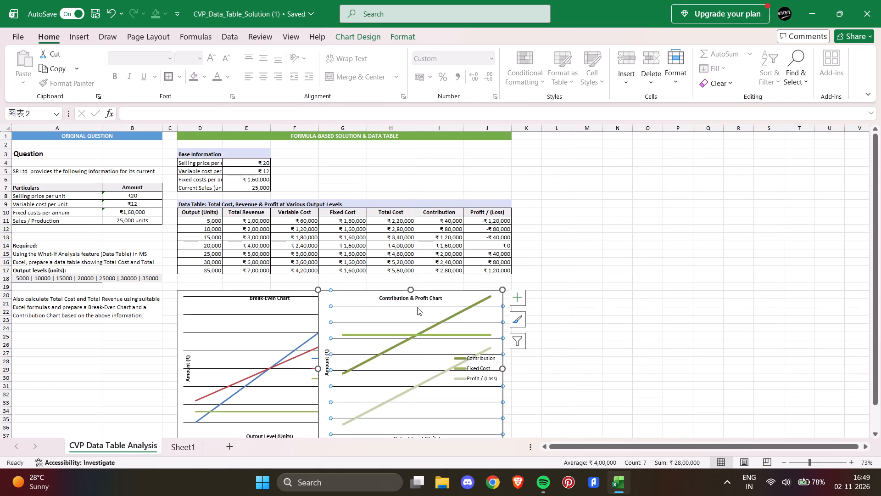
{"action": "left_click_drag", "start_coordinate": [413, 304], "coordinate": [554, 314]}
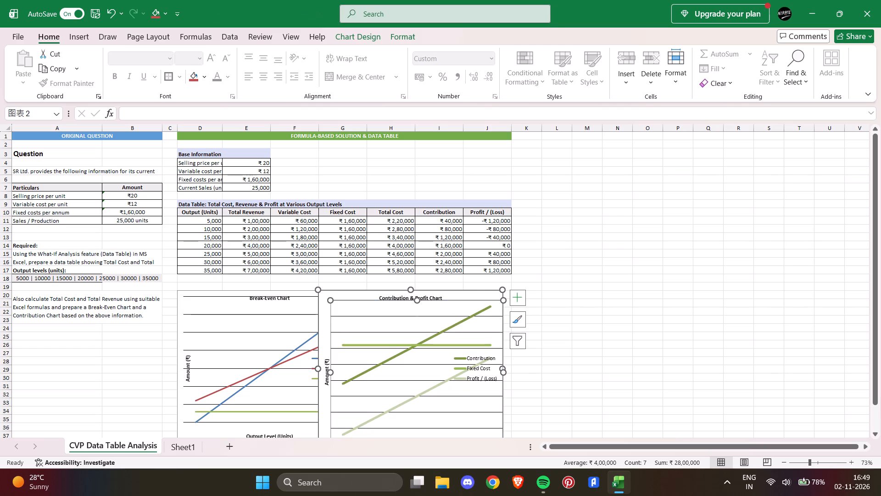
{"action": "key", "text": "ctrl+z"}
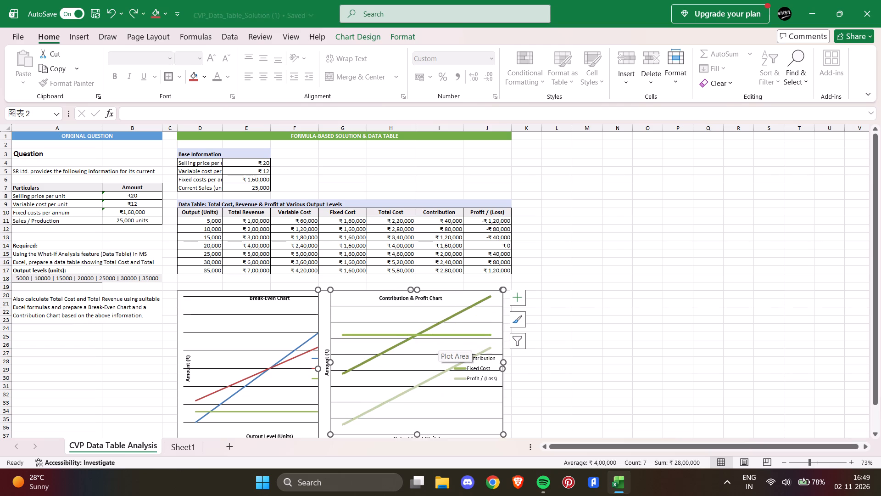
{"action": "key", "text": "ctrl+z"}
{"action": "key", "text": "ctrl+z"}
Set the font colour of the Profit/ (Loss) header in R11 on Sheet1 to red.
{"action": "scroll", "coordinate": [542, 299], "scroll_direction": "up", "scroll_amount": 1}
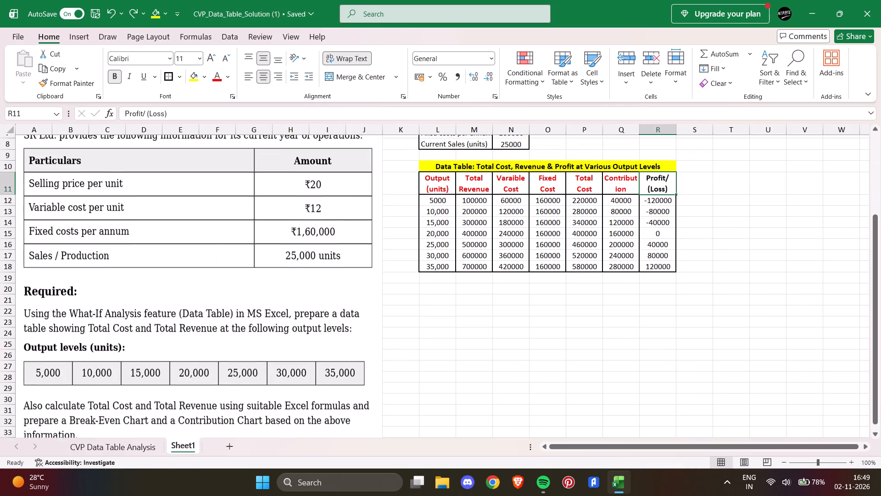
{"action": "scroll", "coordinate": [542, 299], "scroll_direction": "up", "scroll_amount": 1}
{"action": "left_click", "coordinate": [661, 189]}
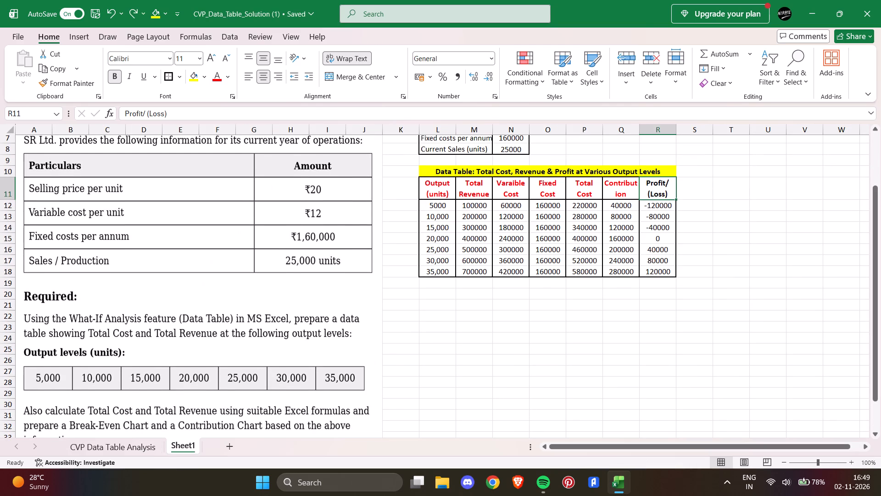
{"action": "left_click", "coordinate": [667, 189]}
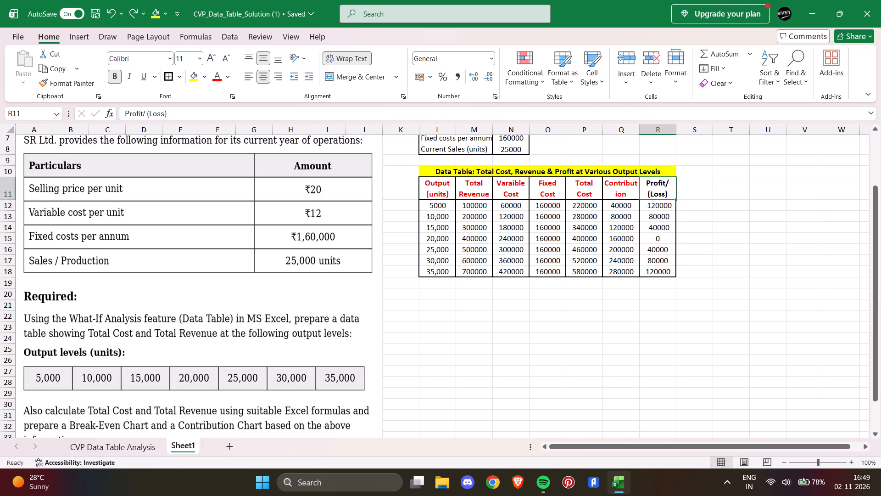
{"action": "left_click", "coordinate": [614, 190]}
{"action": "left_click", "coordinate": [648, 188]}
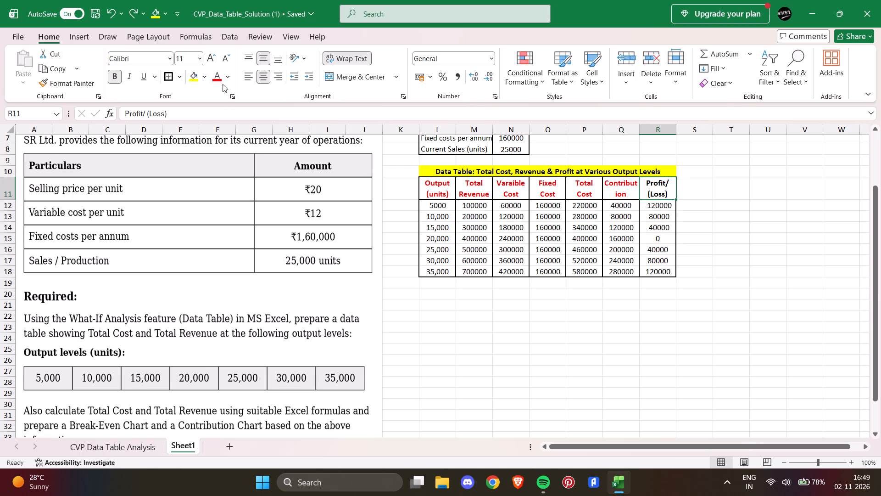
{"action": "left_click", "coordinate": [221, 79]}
Examine the Break-Even and Contribution & Profit charts and their available chart options on the CVP Data Table Analysis sheet.
{"action": "left_click", "coordinate": [122, 448]}
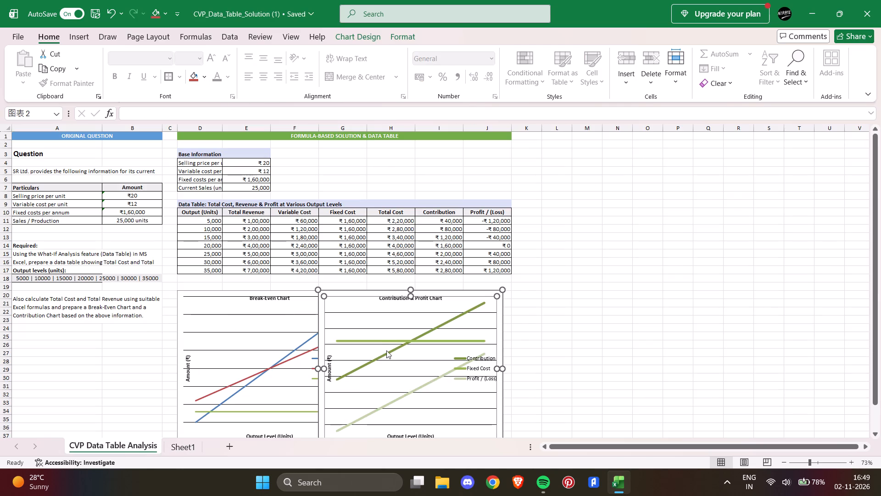
{"action": "right_click", "coordinate": [257, 327]}
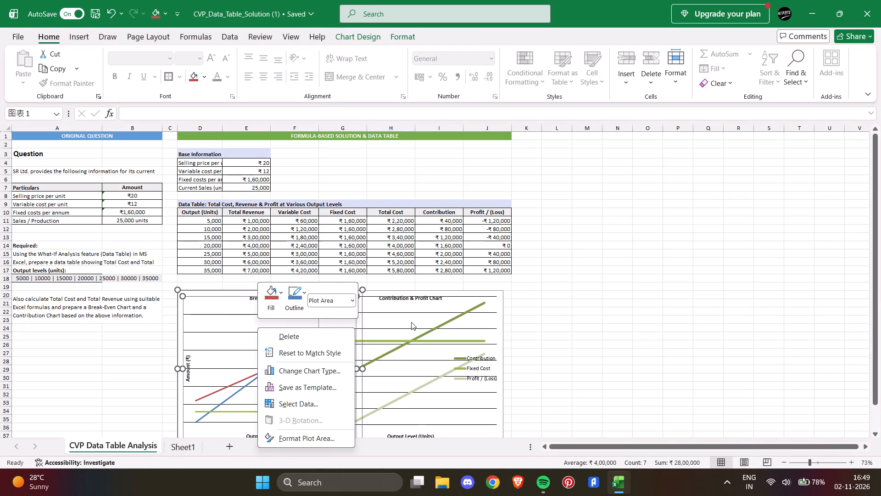
{"action": "left_click", "coordinate": [574, 326]}
{"action": "left_click", "coordinate": [207, 343]}
{"action": "left_click", "coordinate": [240, 321]}
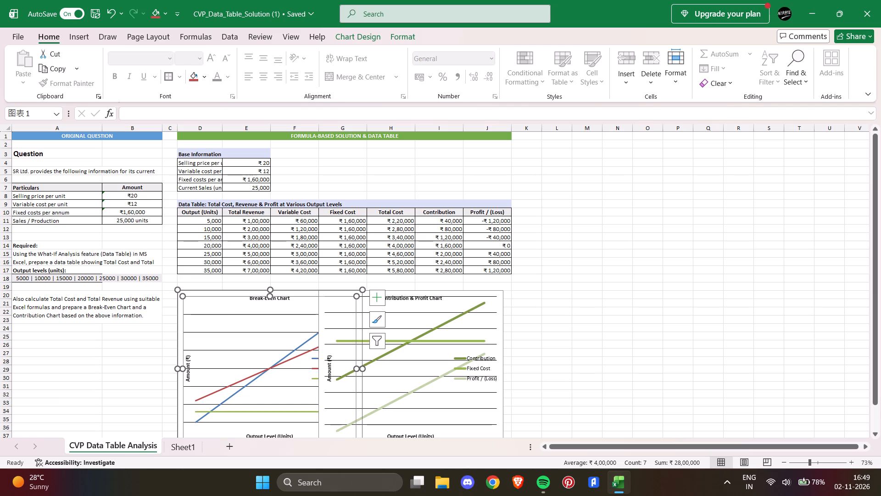
{"action": "left_click", "coordinate": [208, 304]}
{"action": "left_click", "coordinate": [643, 253]}
{"action": "scroll", "coordinate": [629, 269], "scroll_direction": "down", "scroll_amount": 1}
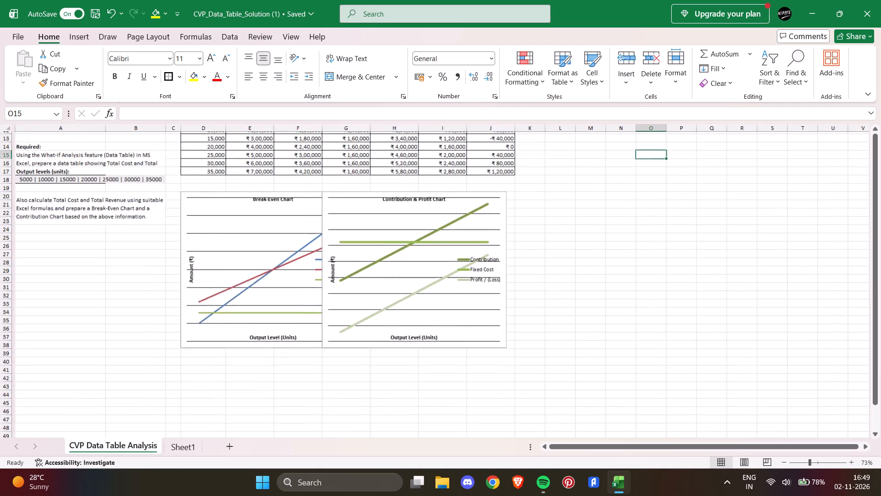
{"action": "scroll", "coordinate": [614, 273], "scroll_direction": "down", "scroll_amount": 1}
{"action": "left_click", "coordinate": [436, 235]}
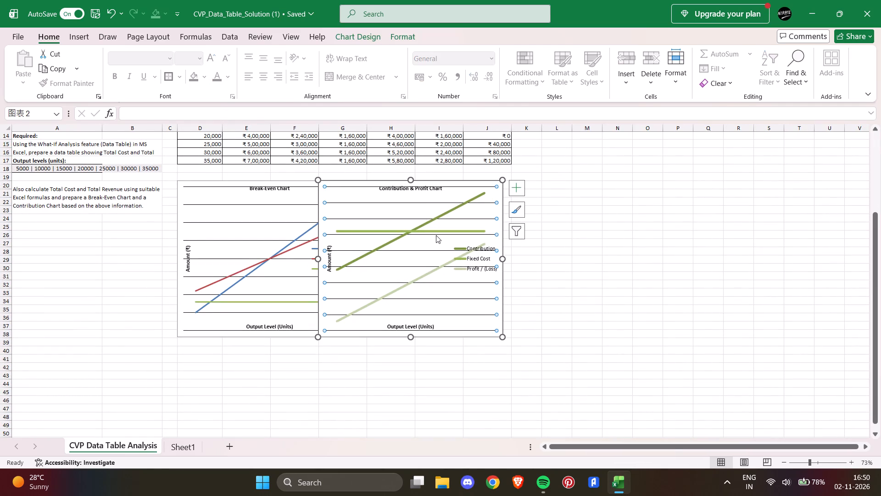
{"action": "right_click", "coordinate": [439, 243]}
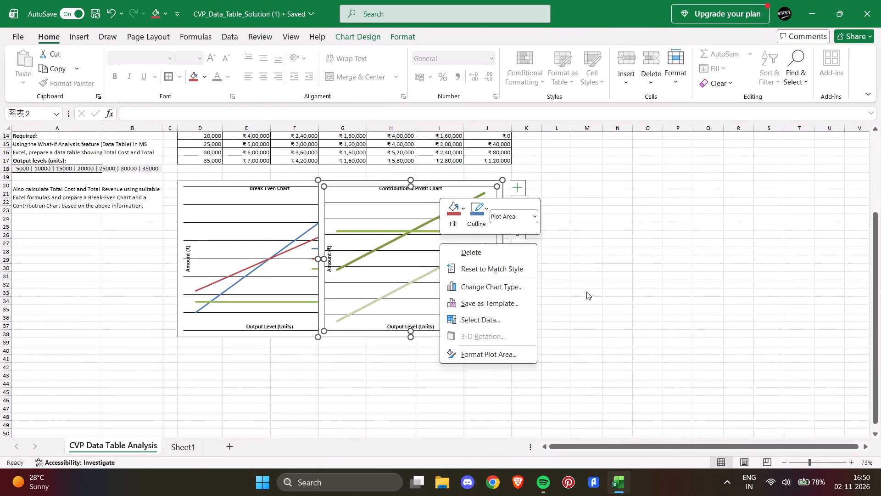
{"action": "left_click", "coordinate": [590, 275]}
{"action": "right_click", "coordinate": [439, 277]}
{"action": "left_click", "coordinate": [644, 263]}
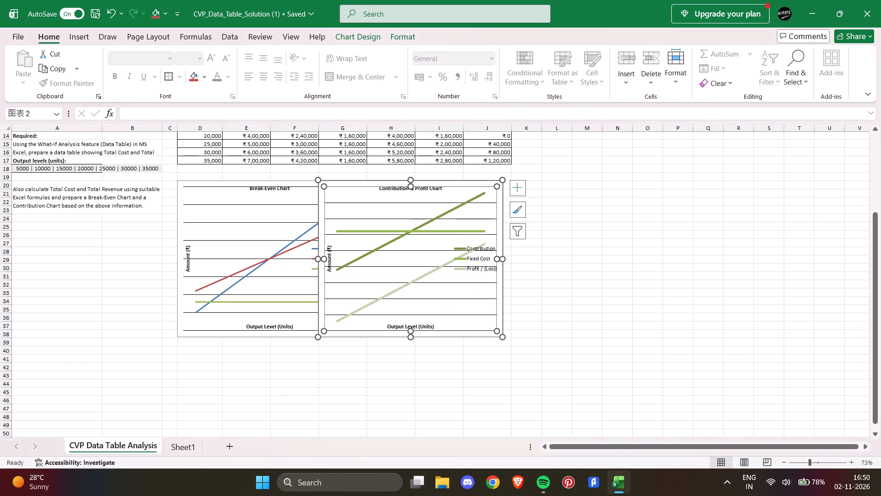
{"action": "left_click", "coordinate": [645, 263]}
{"action": "right_click", "coordinate": [452, 278]}
{"action": "left_click", "coordinate": [629, 263]}
{"action": "left_click", "coordinate": [610, 201]}
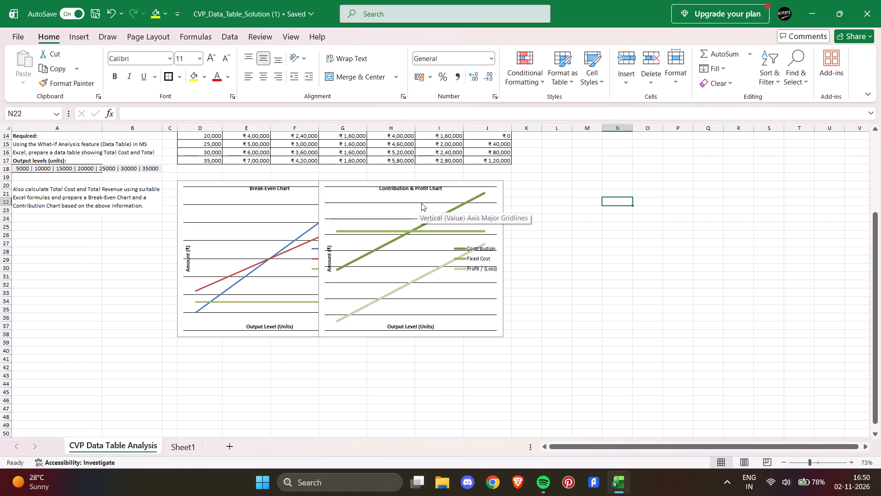
{"action": "left_click", "coordinate": [423, 200]}
{"action": "left_click", "coordinate": [644, 250]}
{"action": "left_click", "coordinate": [533, 215]}
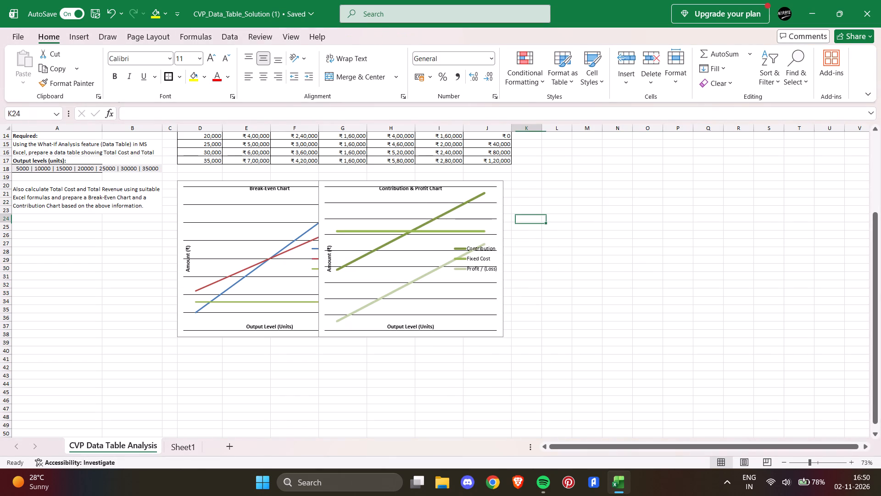
{"action": "left_click", "coordinate": [419, 203]}
{"action": "right_click", "coordinate": [419, 203]}
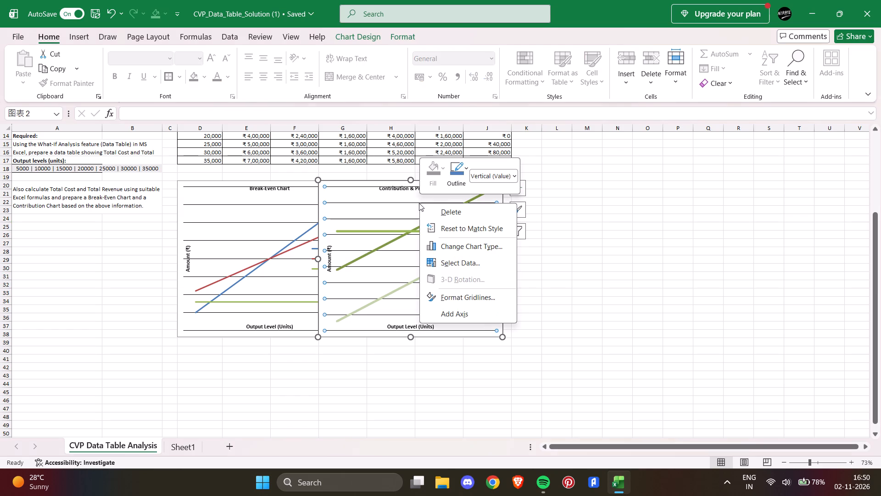
{"action": "left_click", "coordinate": [606, 177]}
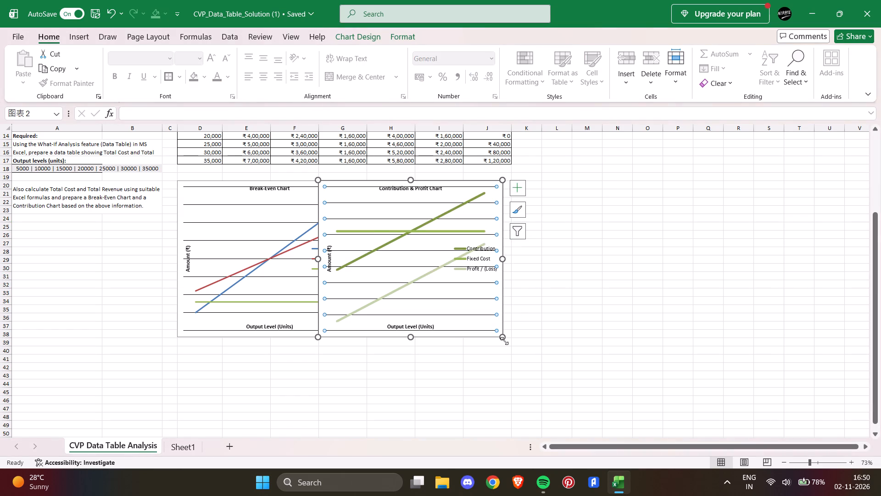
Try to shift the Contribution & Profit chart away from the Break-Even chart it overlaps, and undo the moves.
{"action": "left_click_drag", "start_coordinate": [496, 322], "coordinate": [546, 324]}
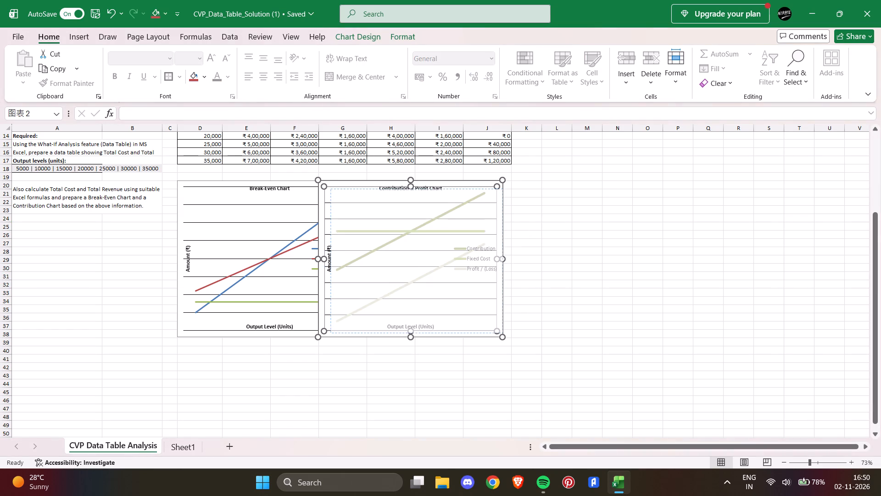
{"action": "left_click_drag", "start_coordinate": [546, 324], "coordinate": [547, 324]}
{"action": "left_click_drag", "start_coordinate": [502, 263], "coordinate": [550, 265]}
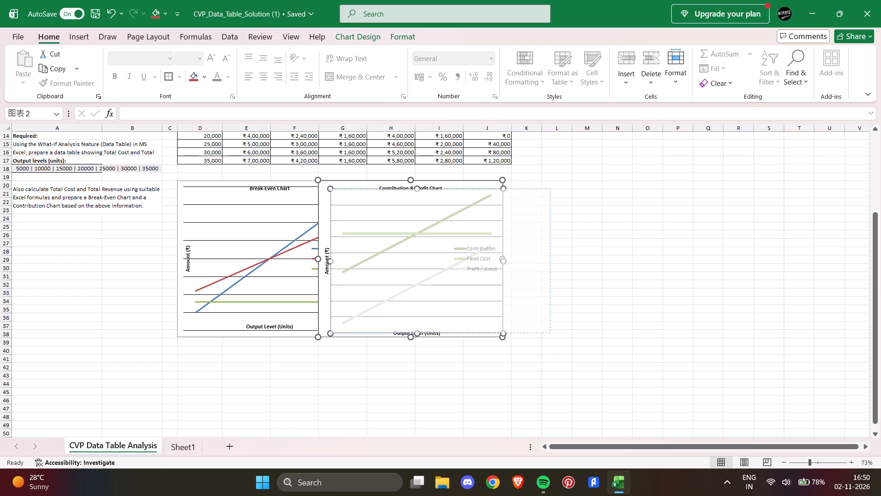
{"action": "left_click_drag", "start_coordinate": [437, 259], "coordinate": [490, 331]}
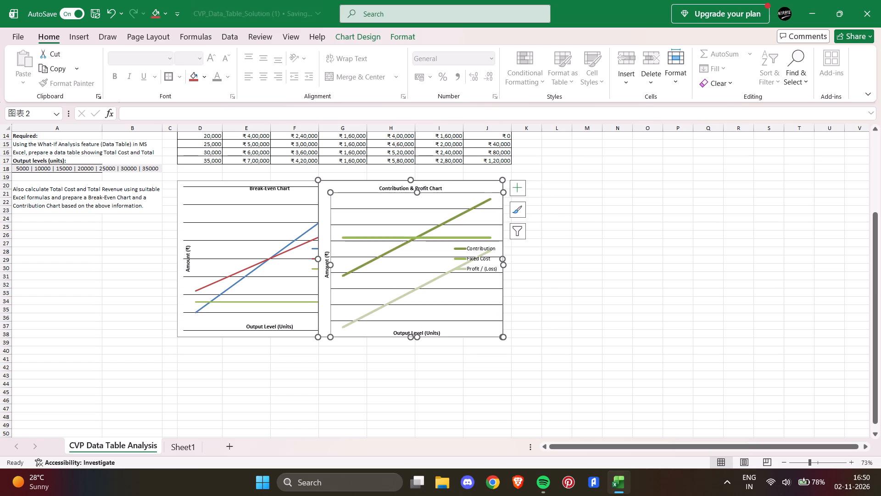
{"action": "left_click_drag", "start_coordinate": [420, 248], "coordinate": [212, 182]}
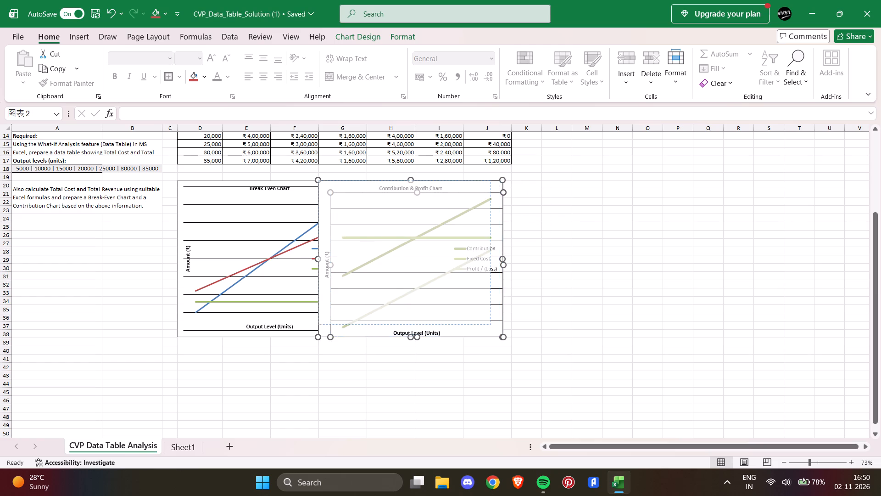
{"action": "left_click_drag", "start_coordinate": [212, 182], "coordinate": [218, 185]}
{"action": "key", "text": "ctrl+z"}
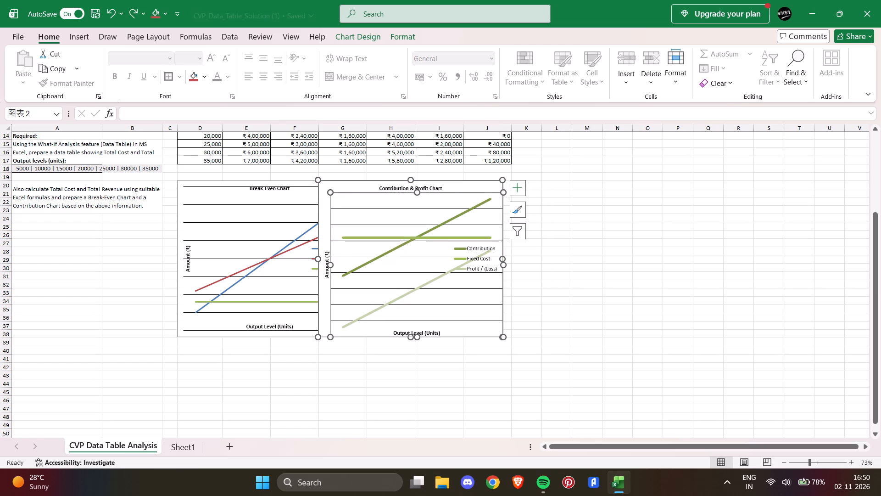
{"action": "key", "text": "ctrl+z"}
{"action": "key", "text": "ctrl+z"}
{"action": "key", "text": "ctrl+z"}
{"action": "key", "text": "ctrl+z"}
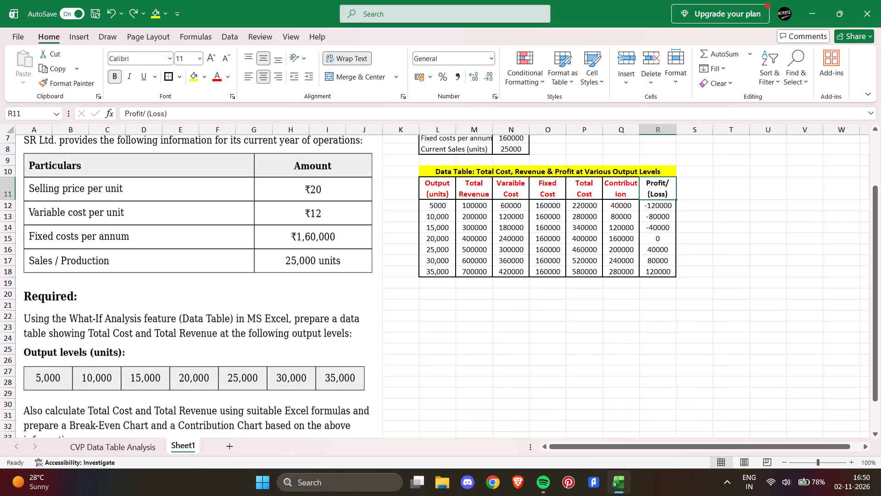
Reapply the red font colour to the Profit/ (Loss) header in R11 on Sheet1.
{"action": "left_click", "coordinate": [217, 81]}
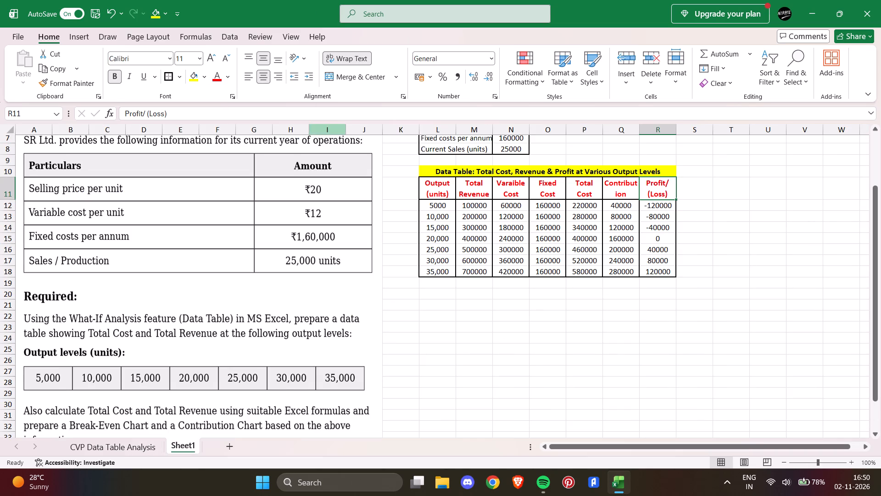
Examine the chart elements, data series and categories used by the Break-Even Chart on the CVP Data Table Analysis sheet.
{"action": "left_click", "coordinate": [137, 450]}
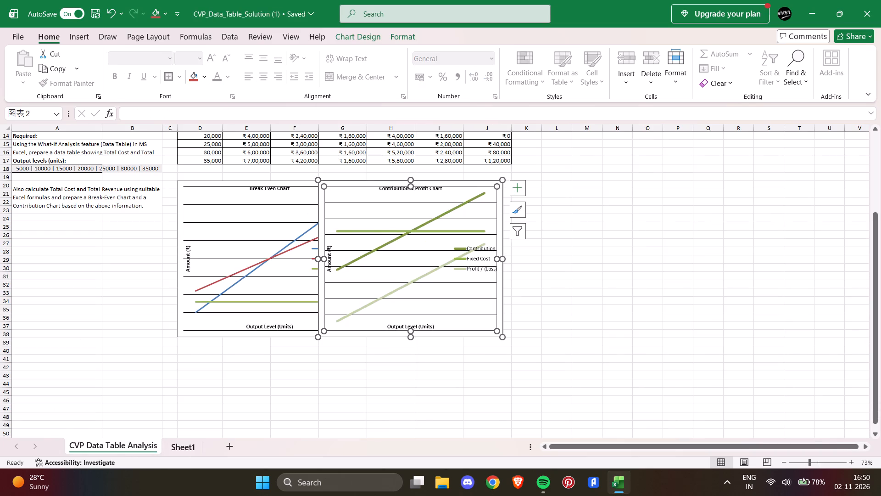
{"action": "left_click", "coordinate": [271, 236]}
{"action": "left_click", "coordinate": [377, 190]}
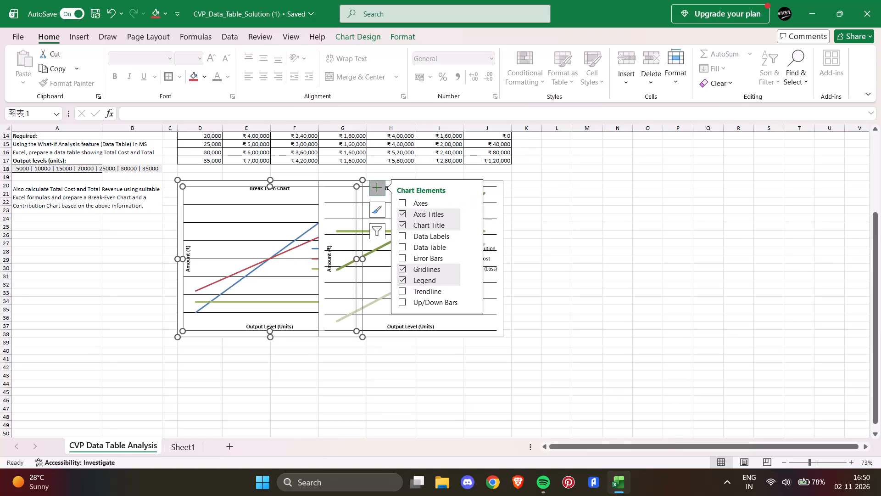
{"action": "left_click", "coordinate": [375, 229]}
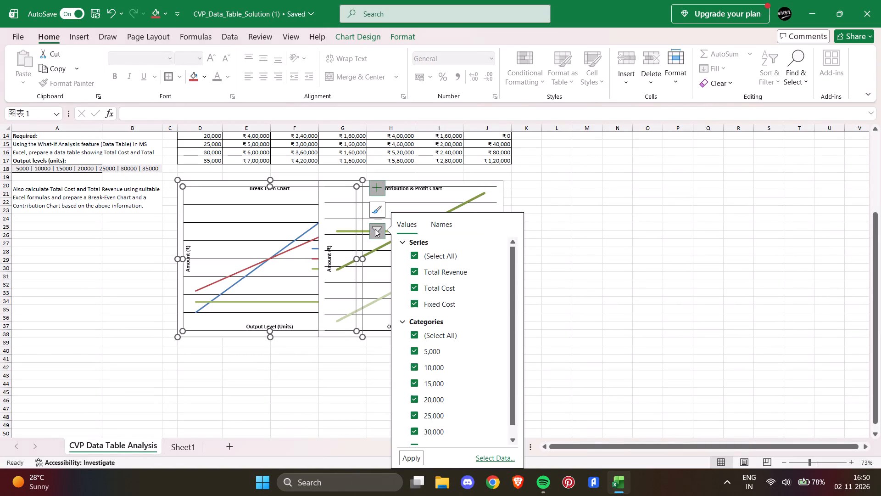
{"action": "left_click", "coordinate": [568, 212]}
{"action": "left_click", "coordinate": [246, 224]}
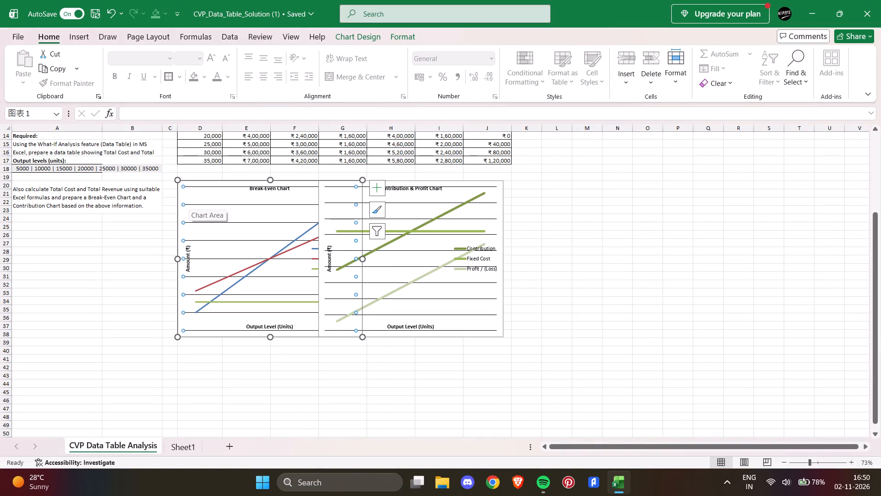
{"action": "right_click", "coordinate": [255, 196]}
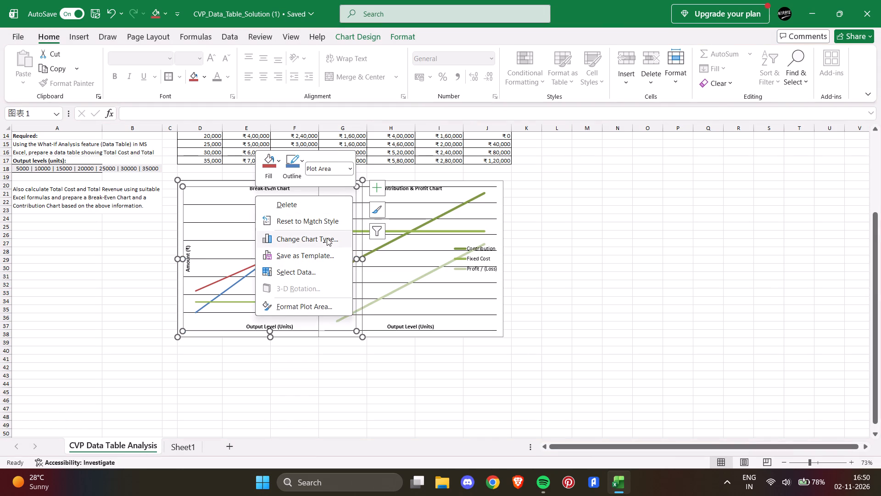
{"action": "left_click", "coordinate": [574, 245]}
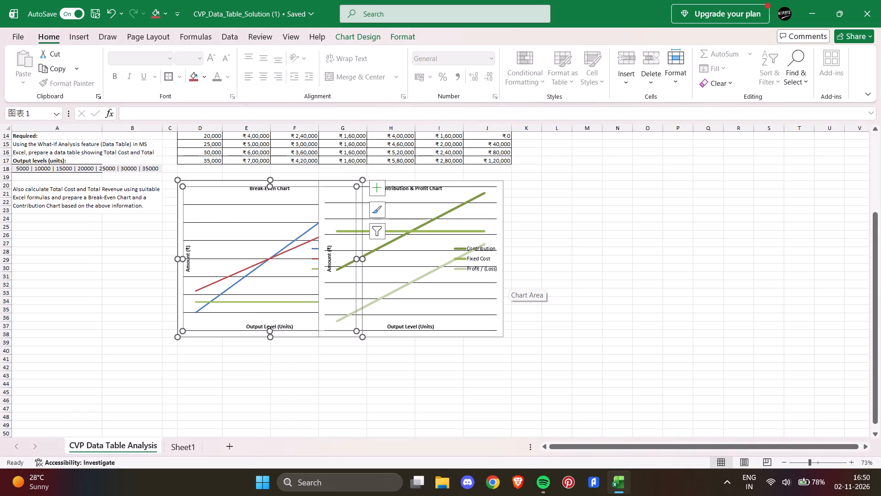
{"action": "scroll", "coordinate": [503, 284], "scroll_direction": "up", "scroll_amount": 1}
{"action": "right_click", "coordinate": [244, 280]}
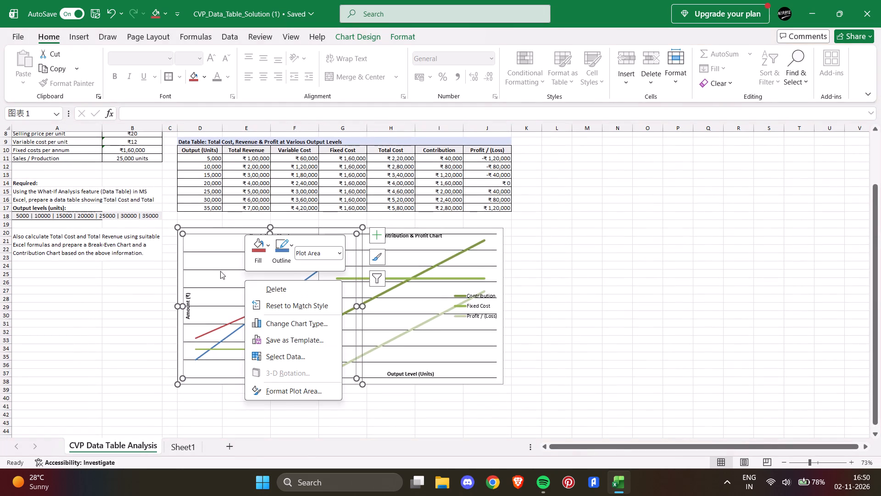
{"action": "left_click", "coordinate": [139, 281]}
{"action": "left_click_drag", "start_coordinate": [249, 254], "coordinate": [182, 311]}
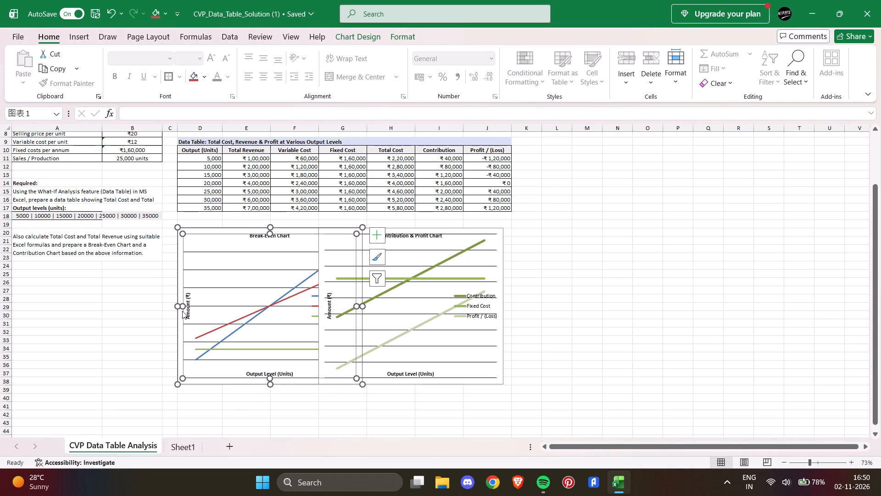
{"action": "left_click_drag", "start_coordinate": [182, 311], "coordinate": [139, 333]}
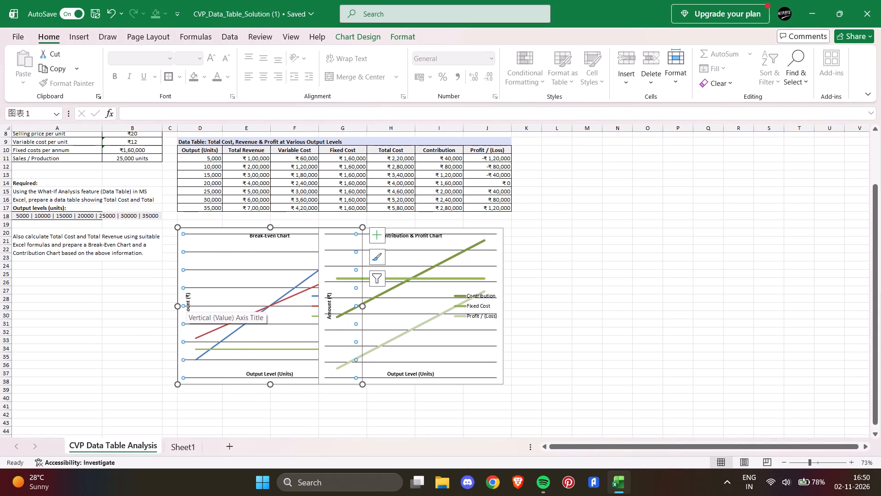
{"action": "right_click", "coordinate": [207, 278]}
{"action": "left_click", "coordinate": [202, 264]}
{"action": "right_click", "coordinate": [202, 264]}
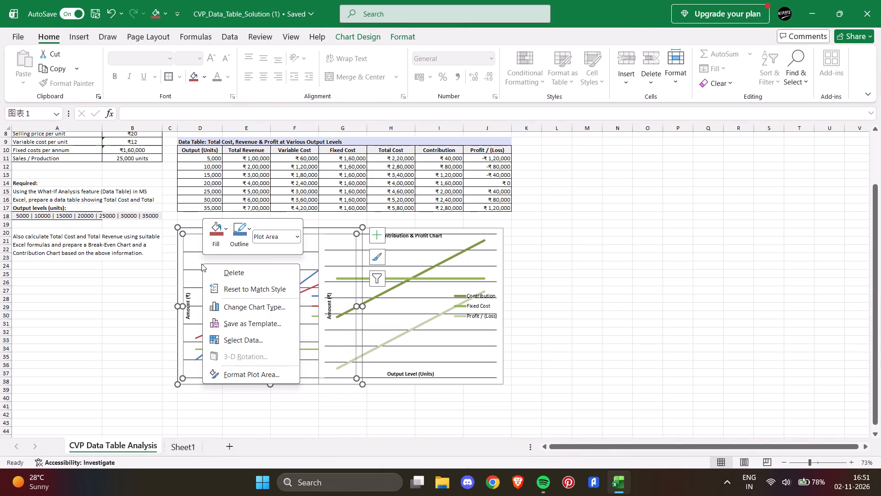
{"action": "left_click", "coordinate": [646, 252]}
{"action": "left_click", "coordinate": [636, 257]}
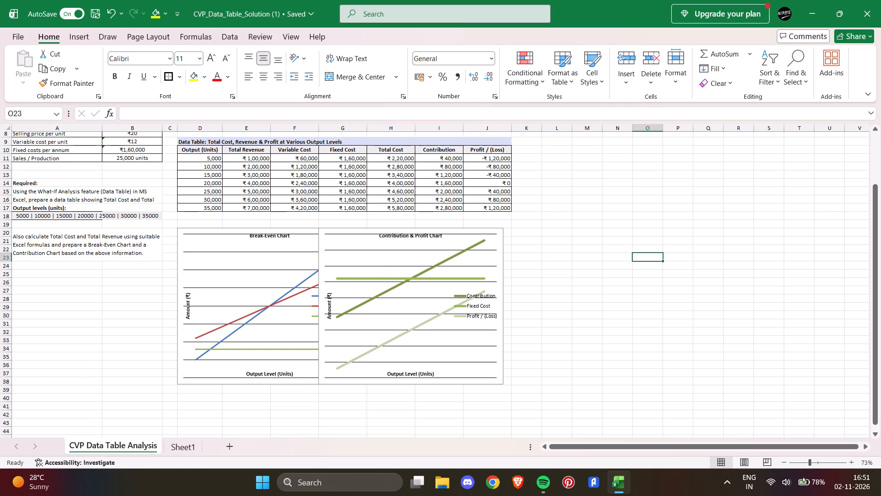
Cut the Contribution & Profit chart from the CVP Data Table Analysis sheet and paste it on Sheet1 at cell T23.
{"action": "left_click_drag", "start_coordinate": [318, 293], "coordinate": [444, 289]}
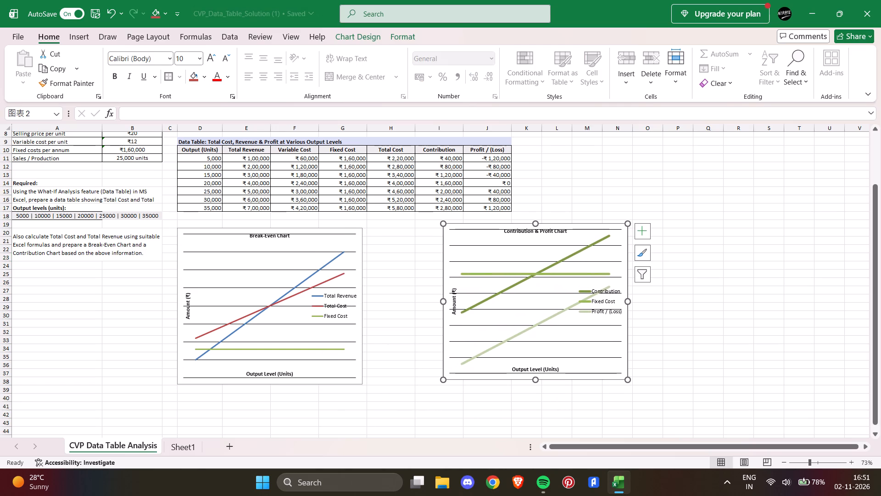
{"action": "right_click", "coordinate": [444, 302]}
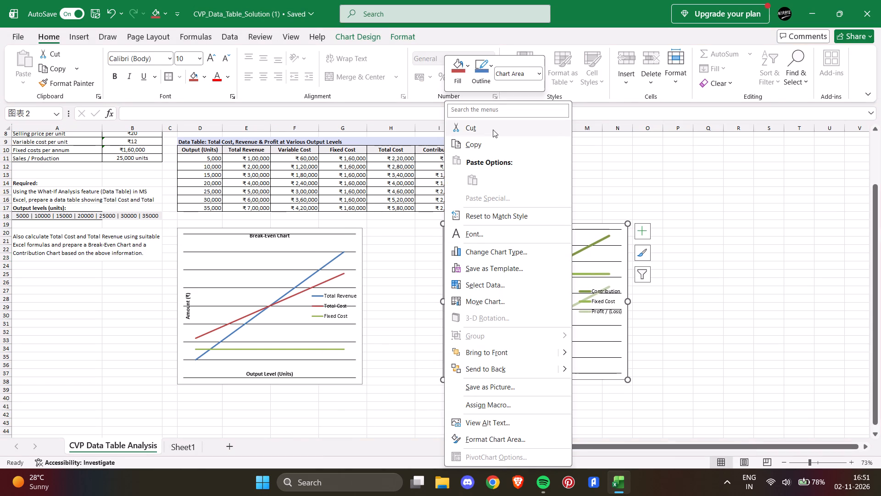
{"action": "left_click", "coordinate": [493, 130]}
{"action": "left_click", "coordinate": [188, 445]}
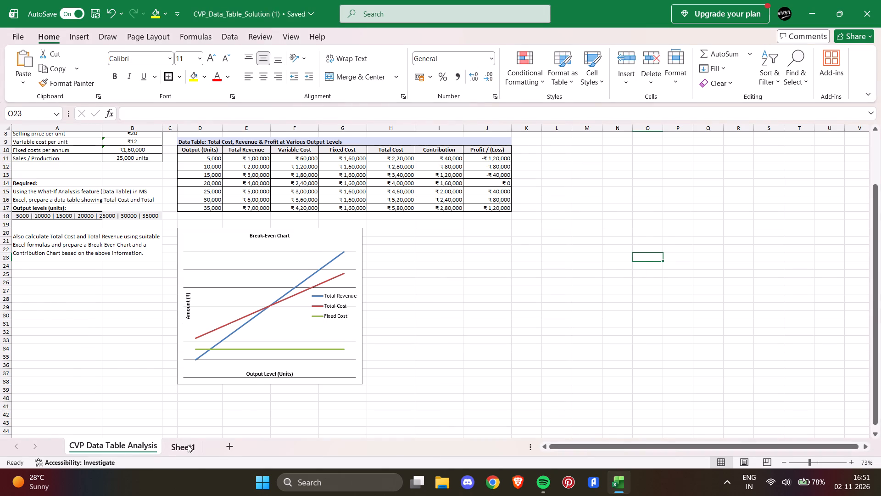
{"action": "right_click", "coordinate": [722, 326]}
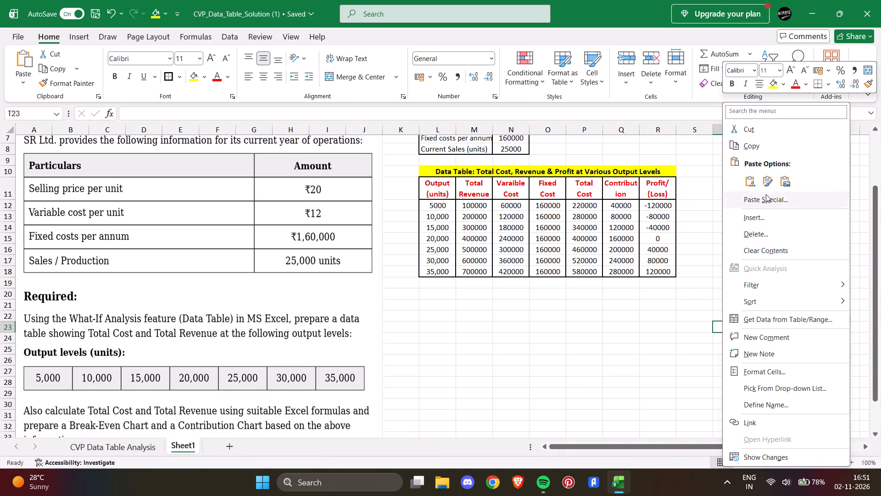
{"action": "left_click", "coordinate": [754, 187]}
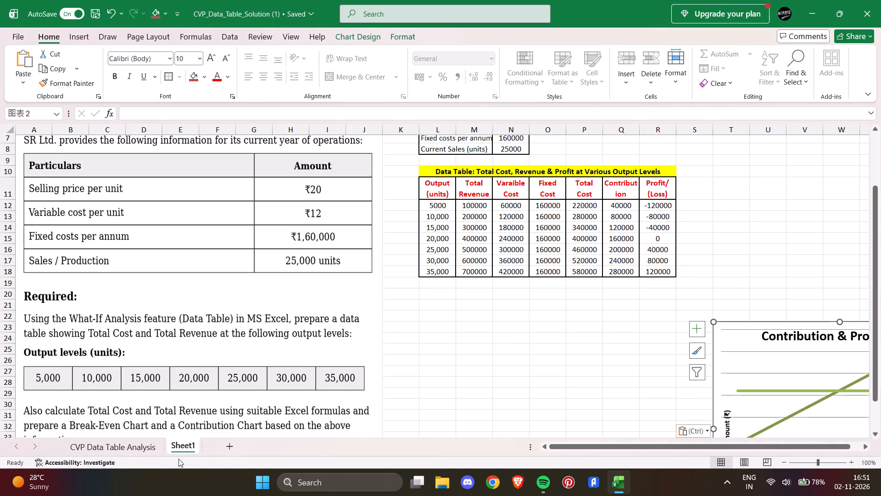
Cut the Break-Even chart from the CVP Data Table Analysis sheet and paste it on Sheet1 at cell M25.
{"action": "left_click", "coordinate": [139, 449]}
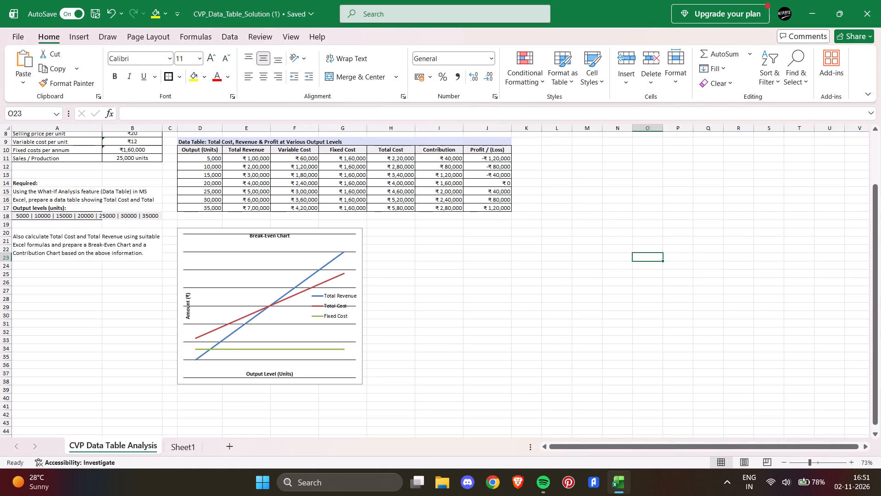
{"action": "right_click", "coordinate": [176, 279]}
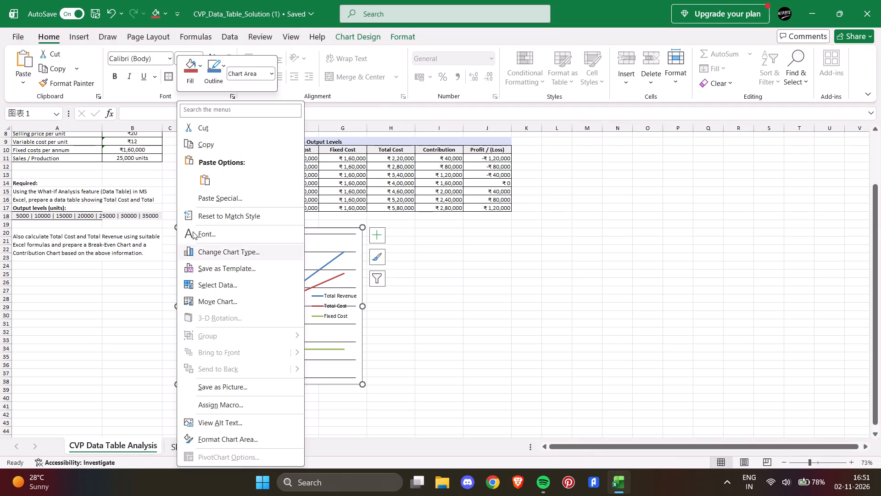
{"action": "left_click", "coordinate": [211, 135]}
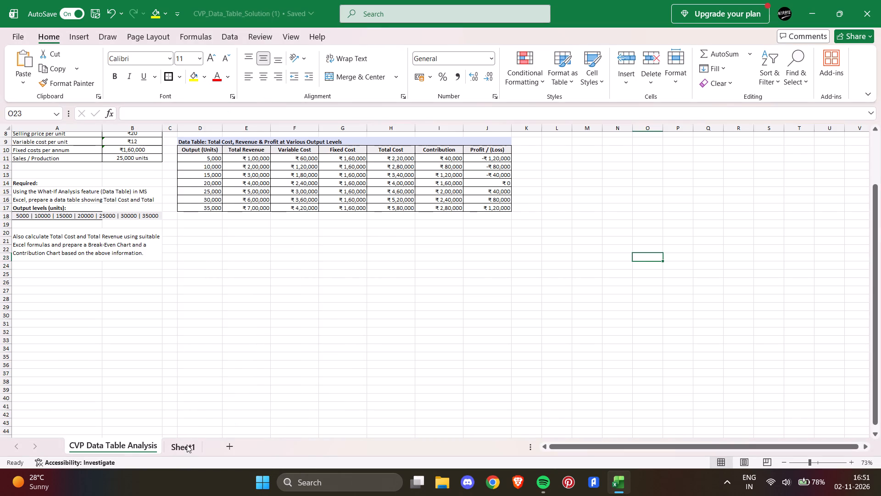
{"action": "left_click", "coordinate": [187, 445]}
{"action": "right_click", "coordinate": [472, 344]}
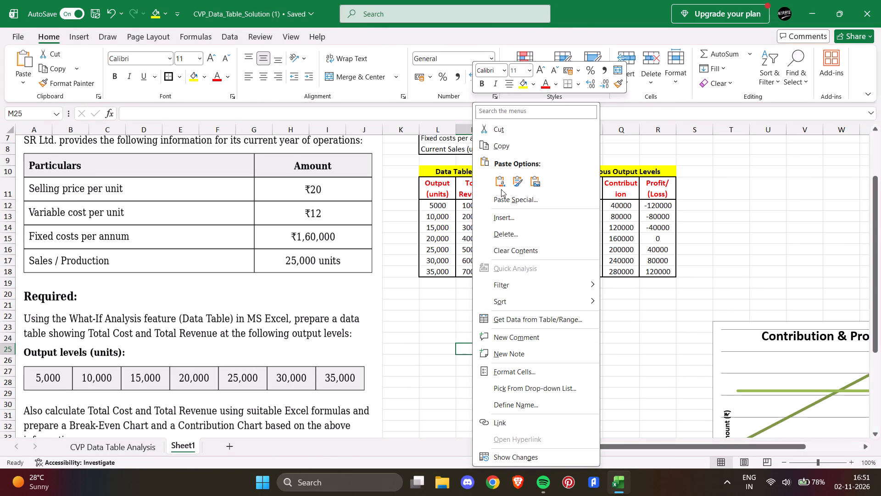
{"action": "left_click", "coordinate": [501, 184]}
Erase the stray border around the empty cell P4 on Sheet1.
{"action": "scroll", "coordinate": [555, 329], "scroll_direction": "down", "scroll_amount": 1}
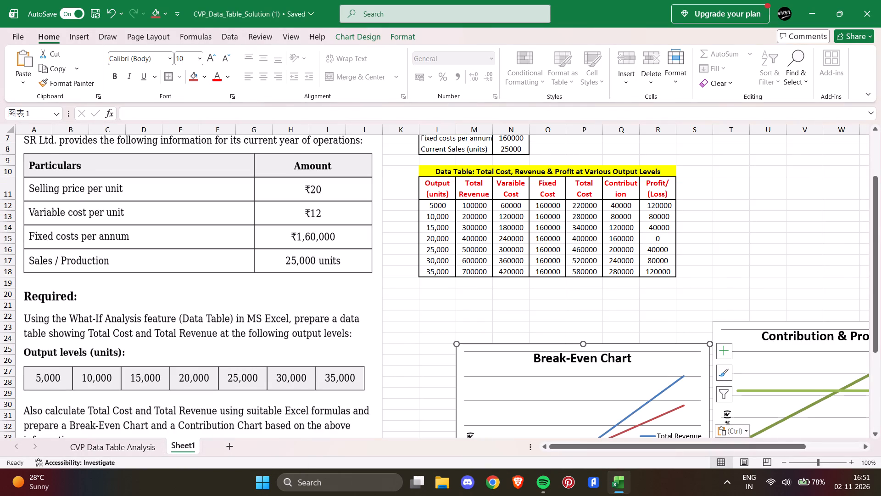
{"action": "scroll", "coordinate": [538, 310], "scroll_direction": "down", "scroll_amount": 2}
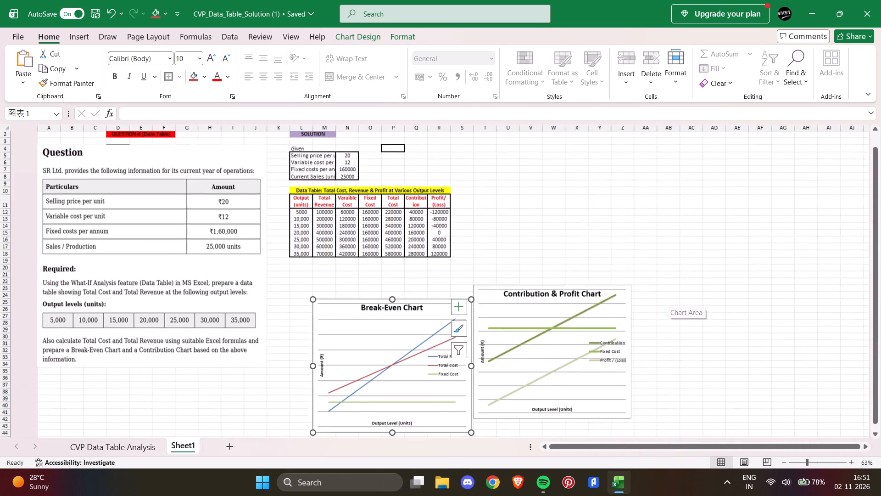
{"action": "scroll", "coordinate": [672, 301], "scroll_direction": "right", "scroll_amount": 2}
{"action": "scroll", "coordinate": [656, 302], "scroll_direction": "up", "scroll_amount": 1}
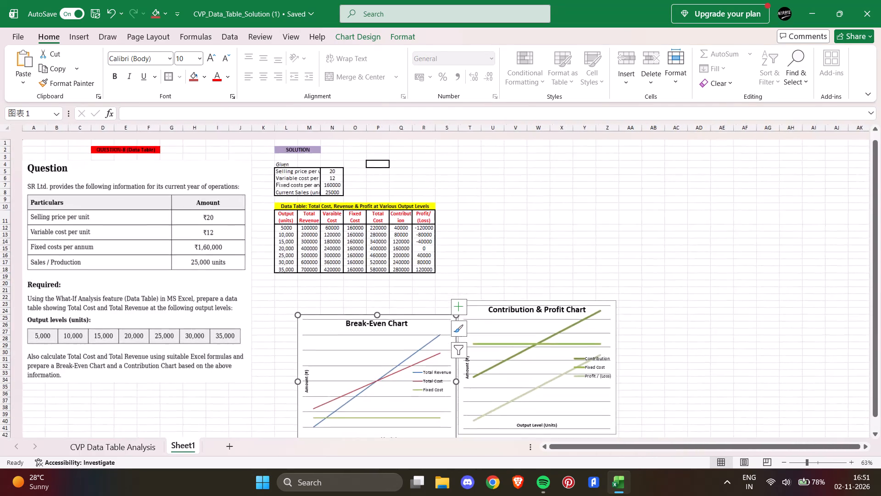
{"action": "left_click", "coordinate": [431, 156]}
{"action": "left_click", "coordinate": [180, 78]}
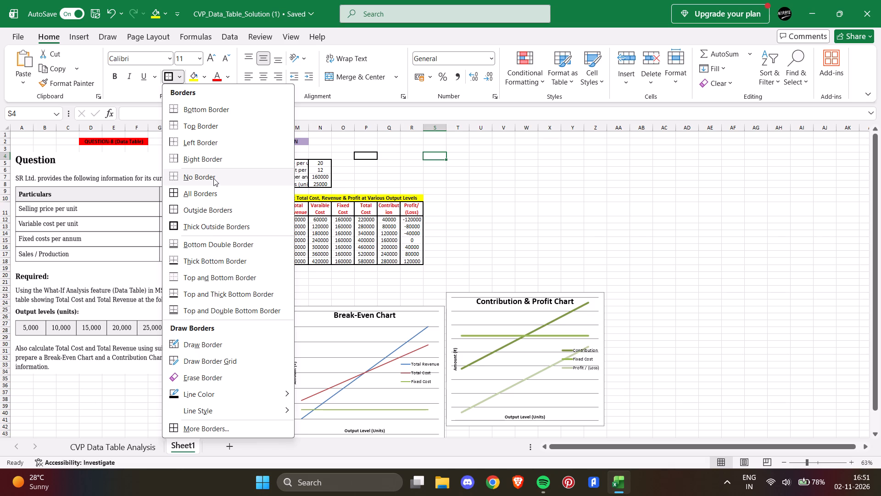
{"action": "left_click", "coordinate": [214, 376]}
{"action": "left_click_drag", "start_coordinate": [390, 160], "coordinate": [366, 156]}
{"action": "left_click_drag", "start_coordinate": [181, 77], "coordinate": [181, 81]}
{"action": "left_click", "coordinate": [197, 179]}
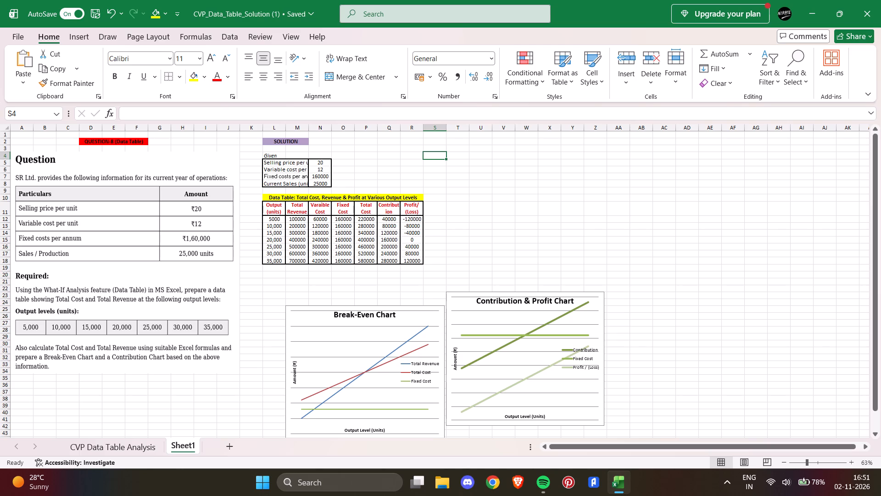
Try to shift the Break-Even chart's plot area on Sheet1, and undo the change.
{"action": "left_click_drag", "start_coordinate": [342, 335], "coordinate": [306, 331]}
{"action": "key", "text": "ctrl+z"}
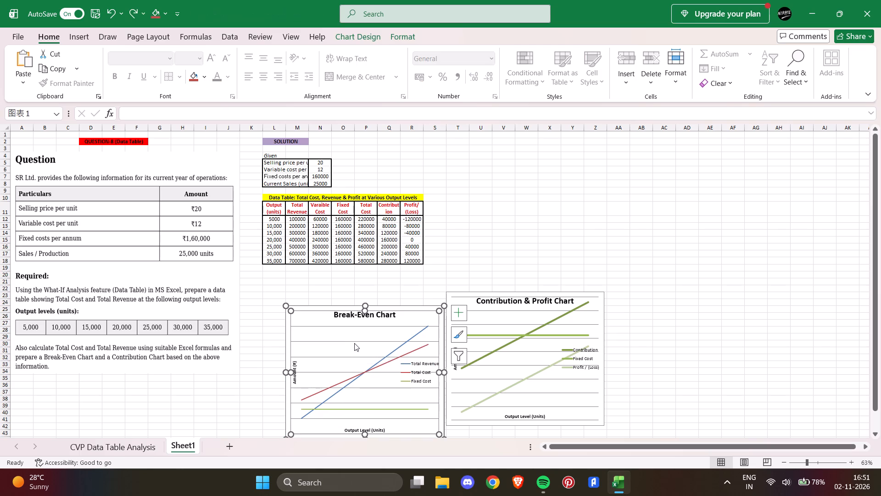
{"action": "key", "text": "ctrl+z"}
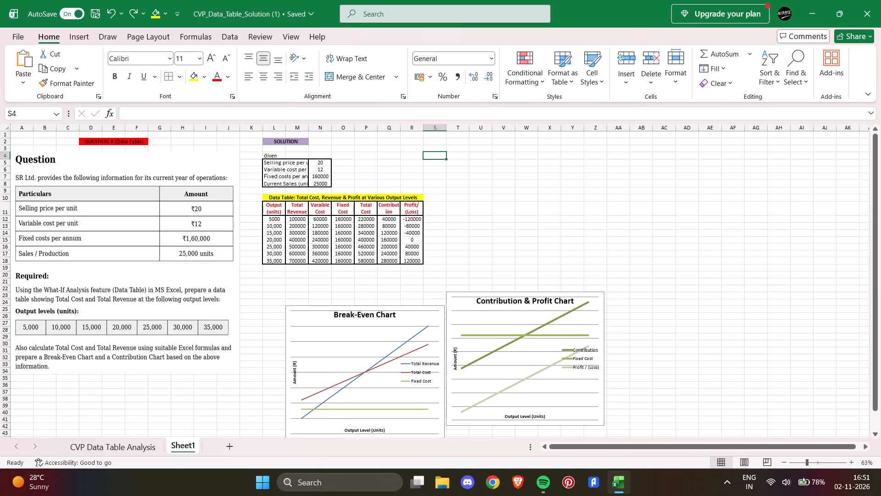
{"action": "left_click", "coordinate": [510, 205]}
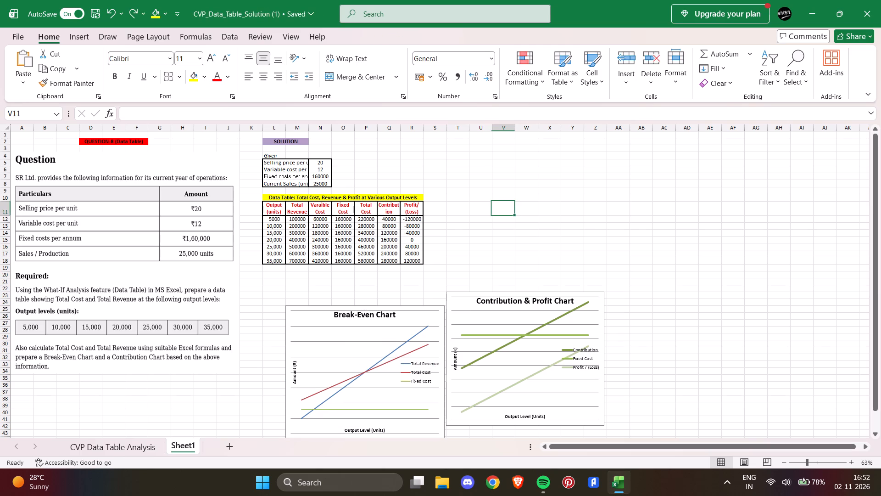
Move the Break-Even chart beneath the data table, aligning its upper corner with the start of cell L21.
{"action": "right_click_drag", "start_coordinate": [286, 310], "coordinate": [278, 308]}
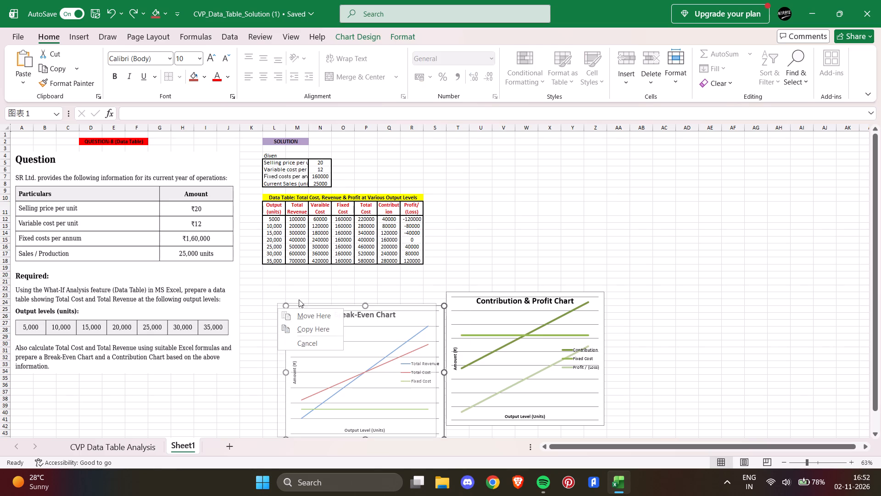
{"action": "left_click", "coordinate": [319, 313]}
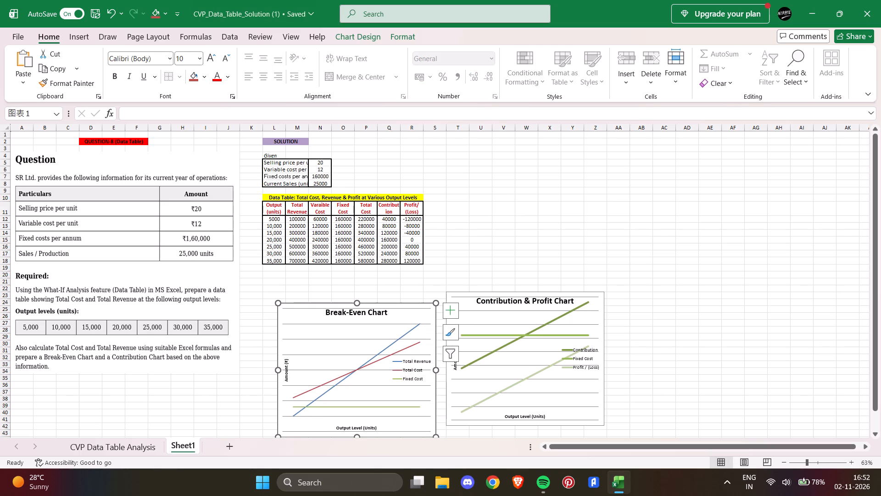
{"action": "left_click_drag", "start_coordinate": [278, 318], "coordinate": [259, 295]}
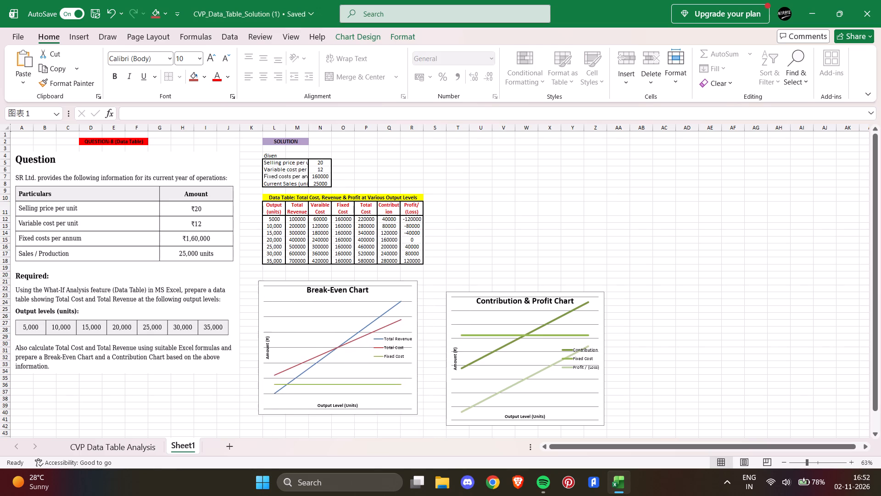
{"action": "left_click_drag", "start_coordinate": [259, 295], "coordinate": [262, 294]}
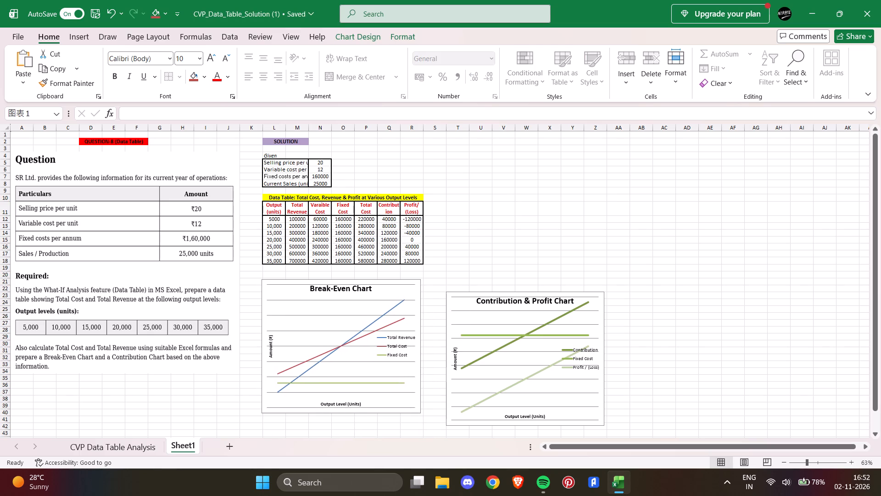
{"action": "left_click_drag", "start_coordinate": [262, 294], "coordinate": [264, 298]}
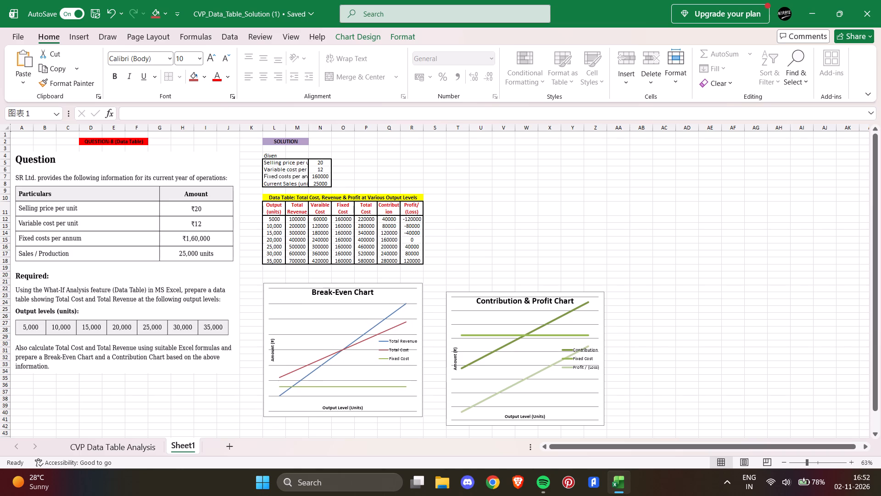
{"action": "left_click_drag", "start_coordinate": [264, 298], "coordinate": [264, 293]}
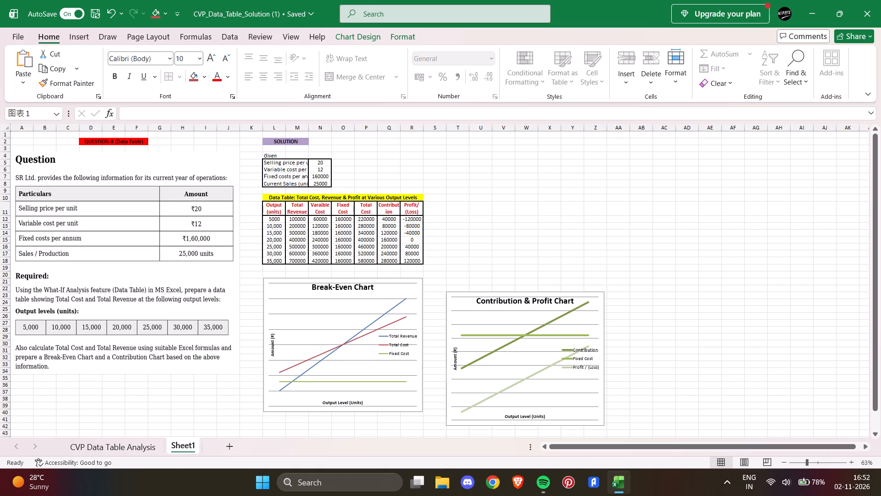
{"action": "left_click_drag", "start_coordinate": [264, 293], "coordinate": [262, 293]}
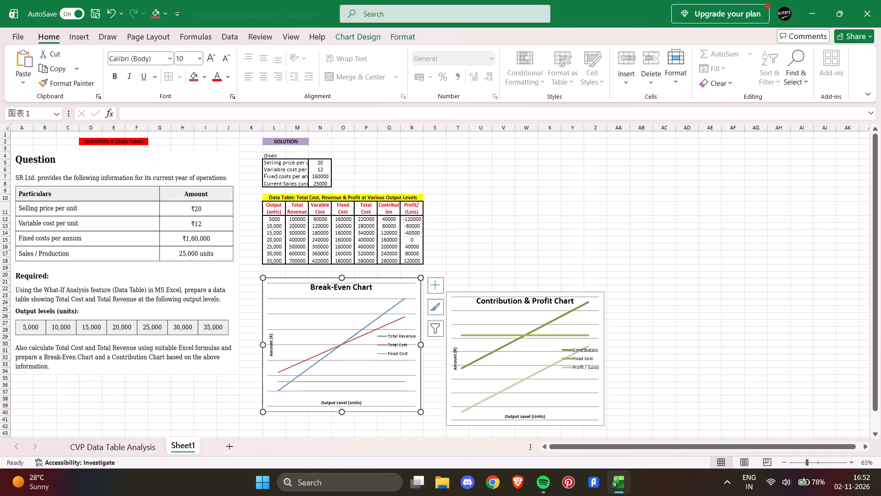
Stretch the Break-Even chart's lower edge down to about the bottom of row 40.
{"action": "left_click_drag", "start_coordinate": [340, 411], "coordinate": [340, 418]}
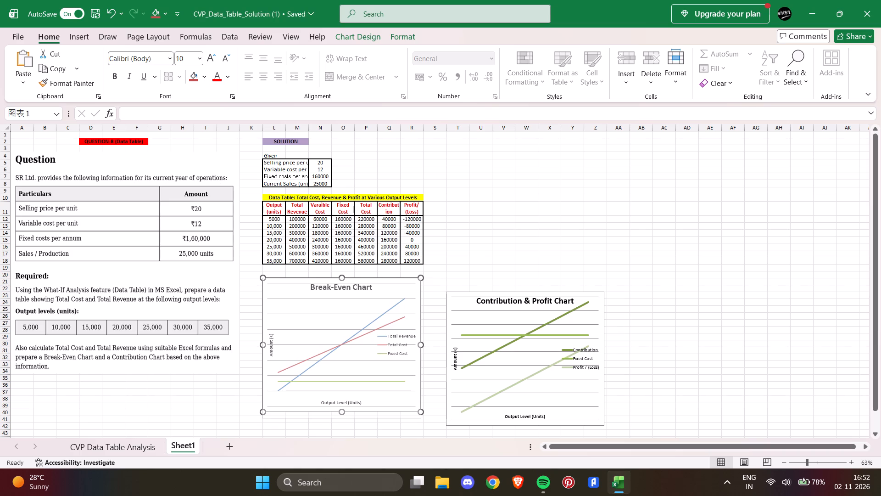
{"action": "left_click_drag", "start_coordinate": [340, 418], "coordinate": [346, 416]}
{"action": "left_click_drag", "start_coordinate": [346, 416], "coordinate": [340, 415]}
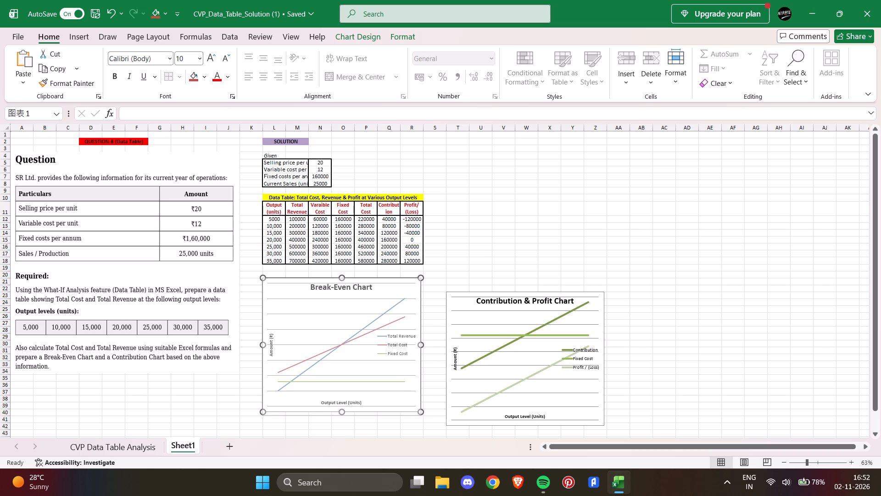
{"action": "left_click_drag", "start_coordinate": [340, 415], "coordinate": [341, 415]}
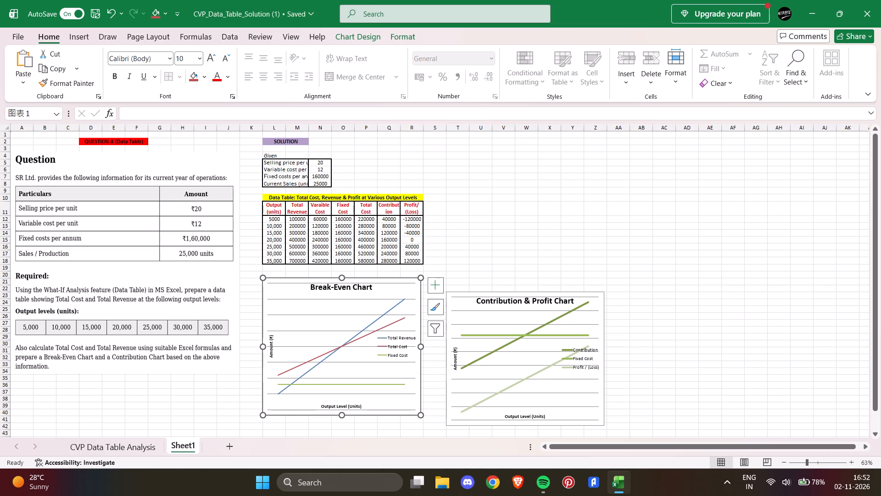
Move the Contribution & Profit chart level with the top of the Break-Even chart, starting at about cell T21.
{"action": "left_click_drag", "start_coordinate": [603, 297], "coordinate": [597, 280]}
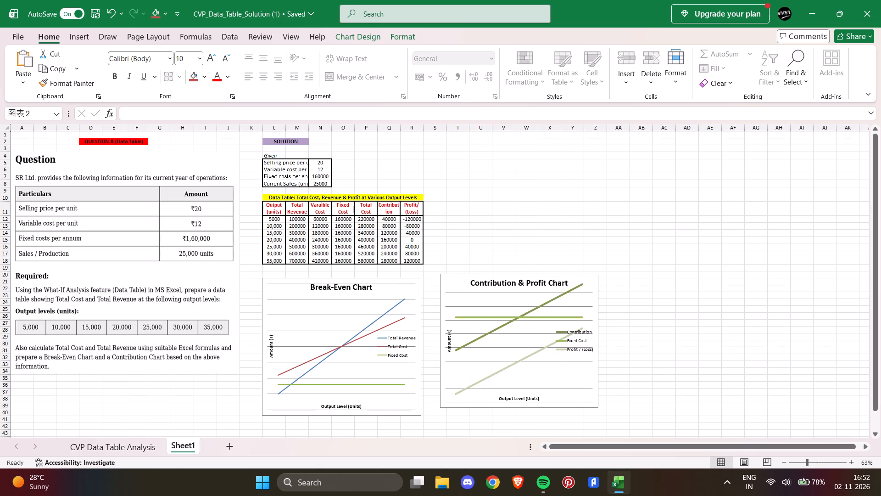
{"action": "left_click_drag", "start_coordinate": [597, 280], "coordinate": [603, 282]}
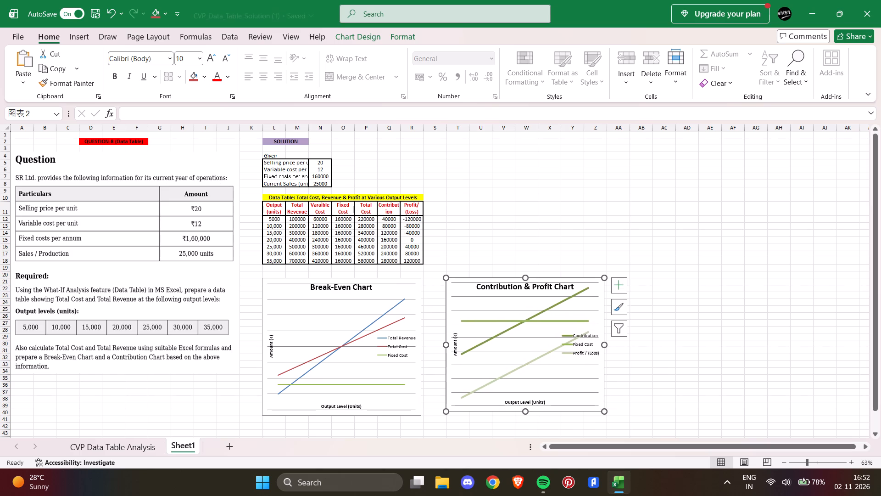
Enlarge the Contribution & Profit chart so it reaches about the outer edge of column Z and the bottom of row 40.
{"action": "left_click", "coordinate": [606, 347]}
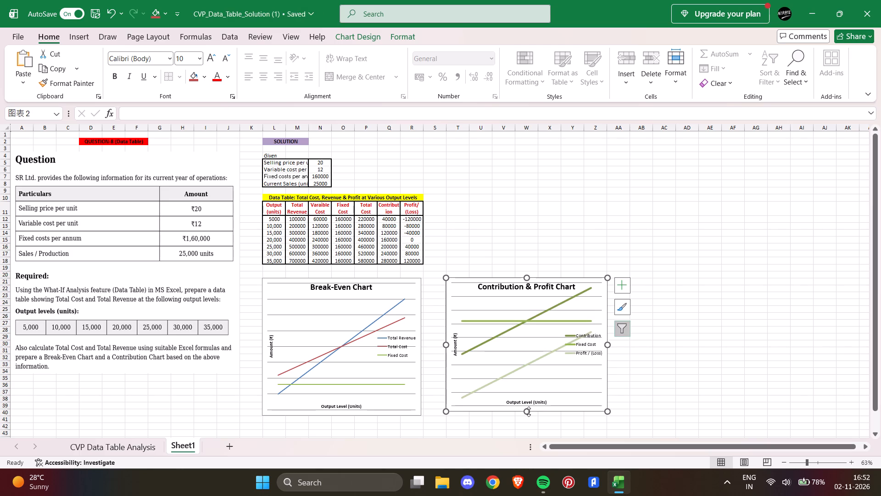
{"action": "left_click_drag", "start_coordinate": [526, 411], "coordinate": [528, 416]}
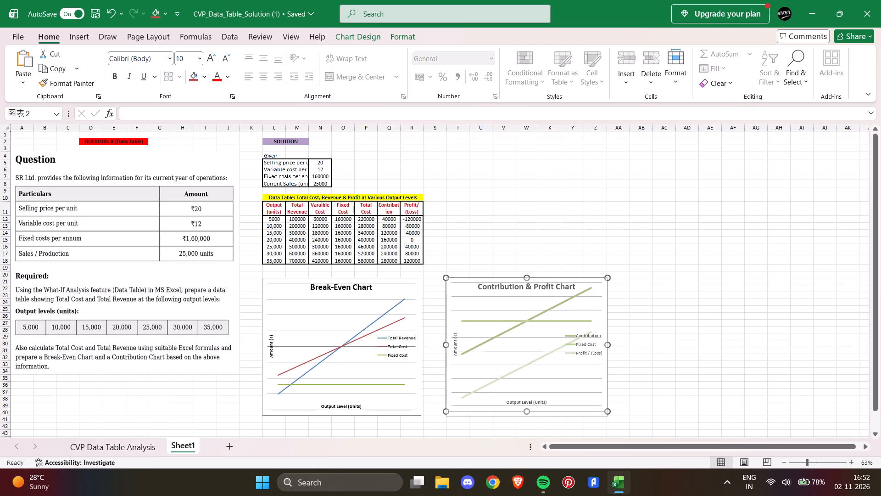
{"action": "left_click_drag", "start_coordinate": [528, 416], "coordinate": [525, 416]}
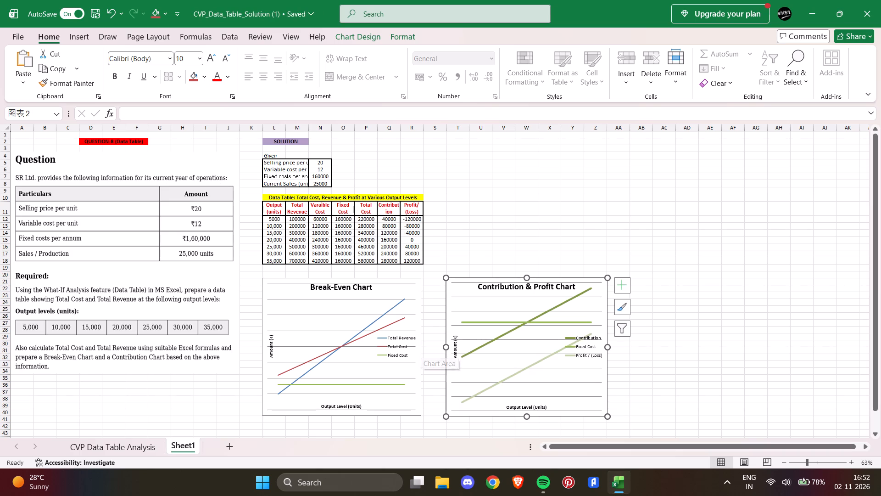
Widen the Break-Even chart slightly so its edge lines up with the end of the data table at column R.
{"action": "left_click", "coordinate": [422, 329]}
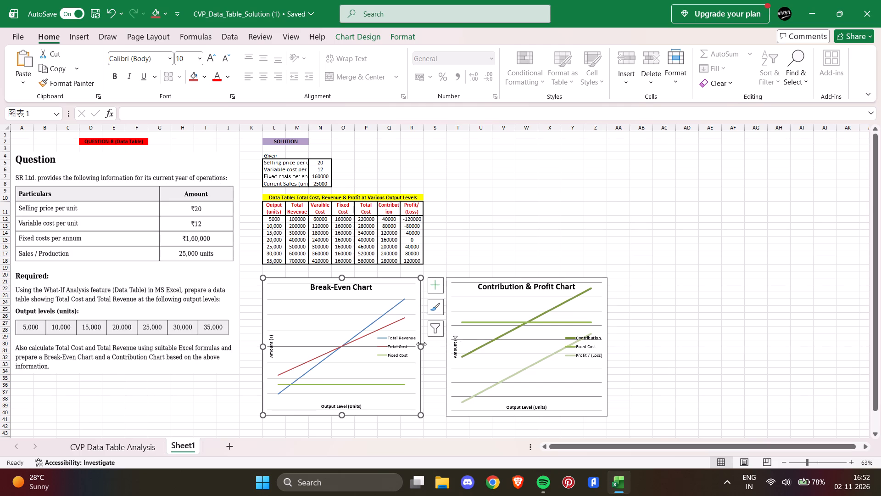
{"action": "left_click_drag", "start_coordinate": [421, 348], "coordinate": [421, 352]}
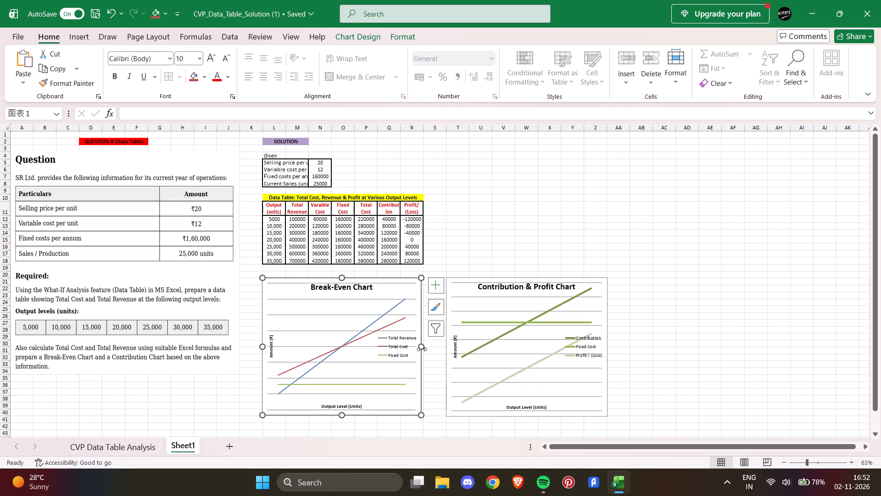
{"action": "left_click_drag", "start_coordinate": [422, 349], "coordinate": [421, 358]}
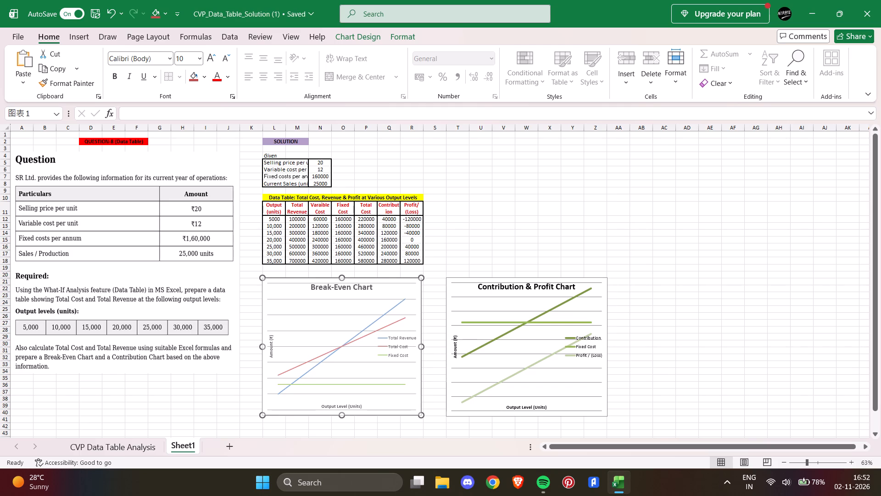
{"action": "left_click_drag", "start_coordinate": [421, 358], "coordinate": [423, 361]}
{"action": "left_click", "coordinate": [494, 244]}
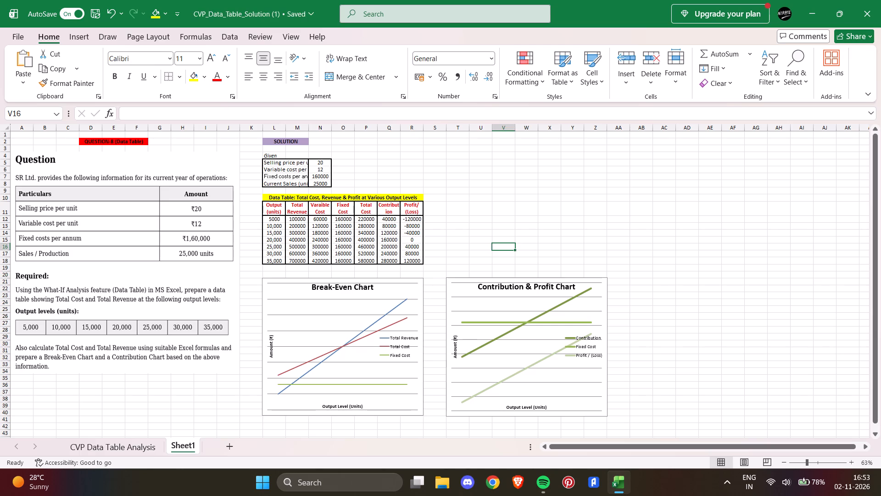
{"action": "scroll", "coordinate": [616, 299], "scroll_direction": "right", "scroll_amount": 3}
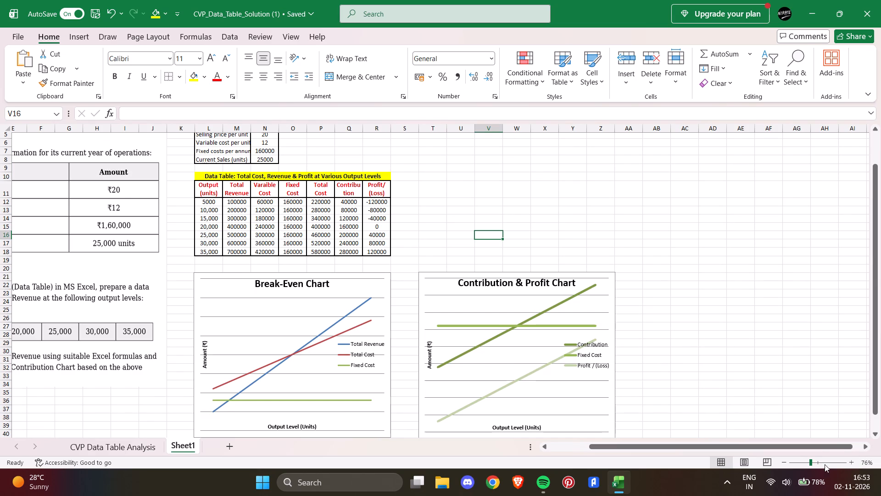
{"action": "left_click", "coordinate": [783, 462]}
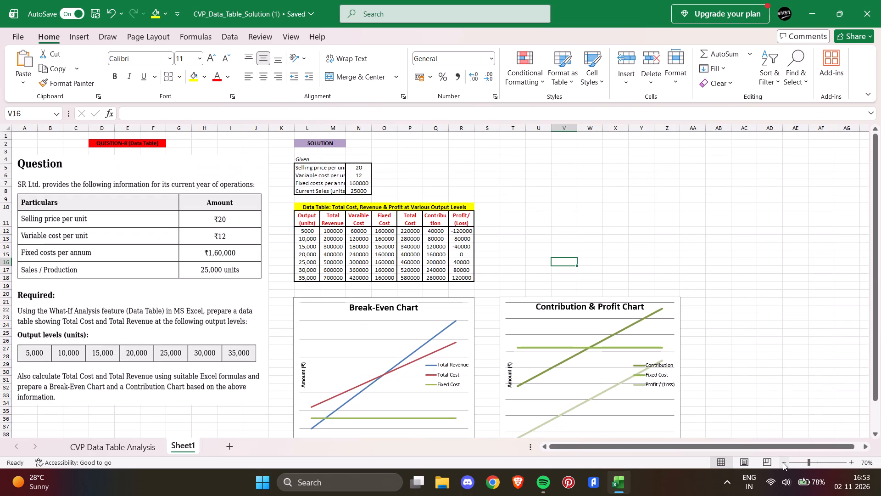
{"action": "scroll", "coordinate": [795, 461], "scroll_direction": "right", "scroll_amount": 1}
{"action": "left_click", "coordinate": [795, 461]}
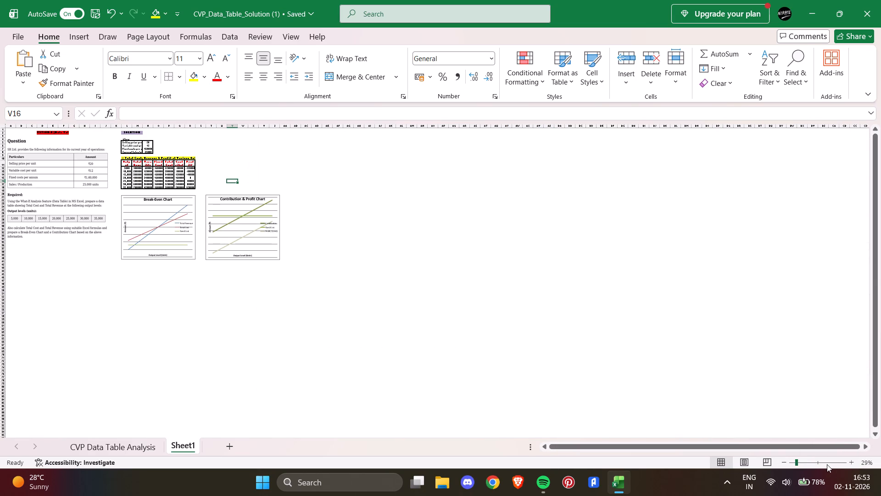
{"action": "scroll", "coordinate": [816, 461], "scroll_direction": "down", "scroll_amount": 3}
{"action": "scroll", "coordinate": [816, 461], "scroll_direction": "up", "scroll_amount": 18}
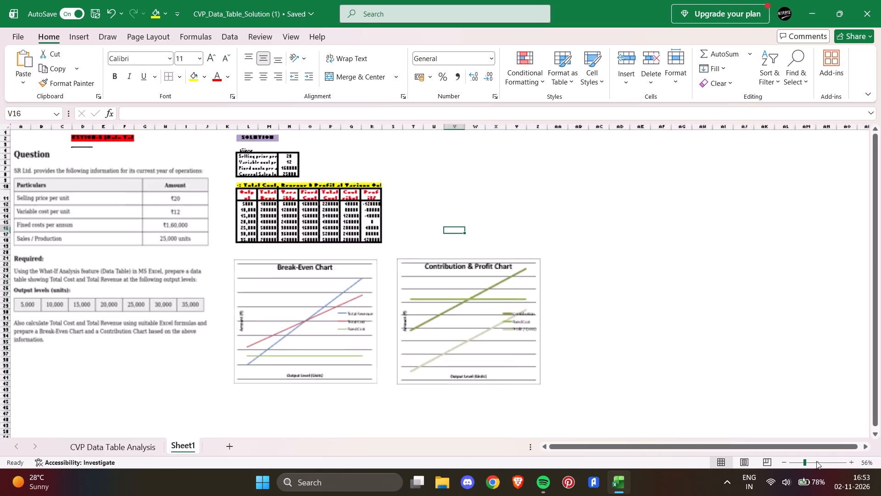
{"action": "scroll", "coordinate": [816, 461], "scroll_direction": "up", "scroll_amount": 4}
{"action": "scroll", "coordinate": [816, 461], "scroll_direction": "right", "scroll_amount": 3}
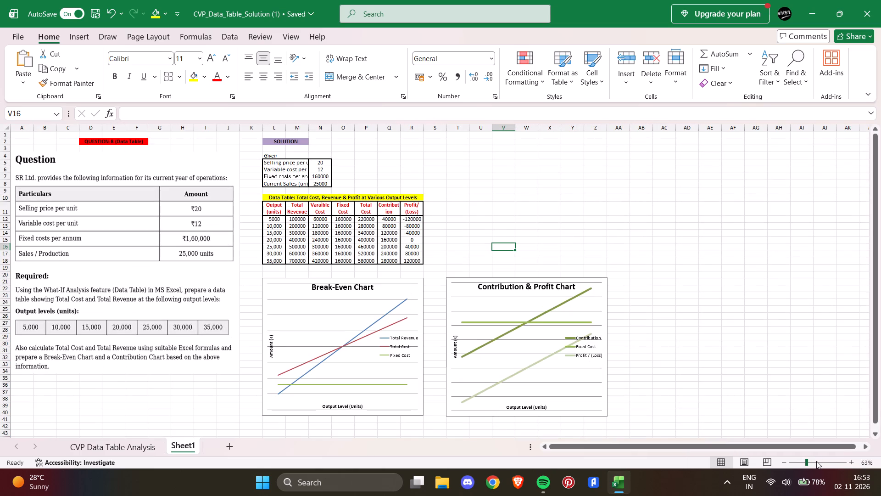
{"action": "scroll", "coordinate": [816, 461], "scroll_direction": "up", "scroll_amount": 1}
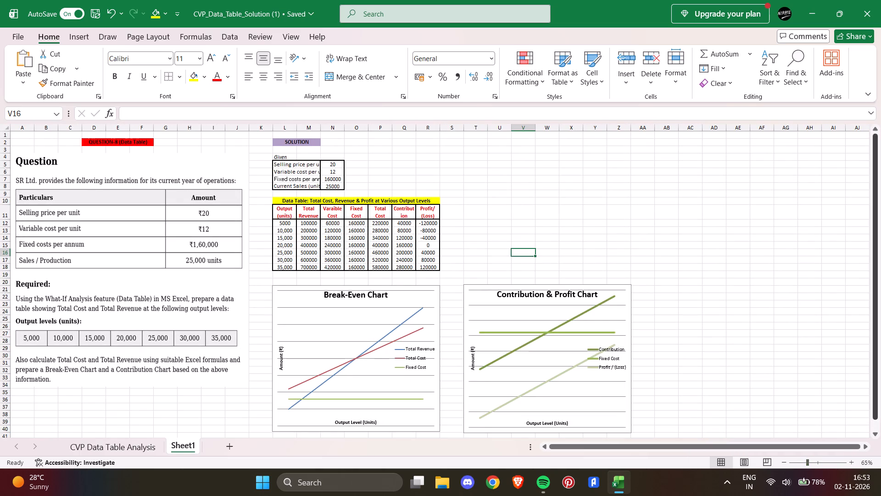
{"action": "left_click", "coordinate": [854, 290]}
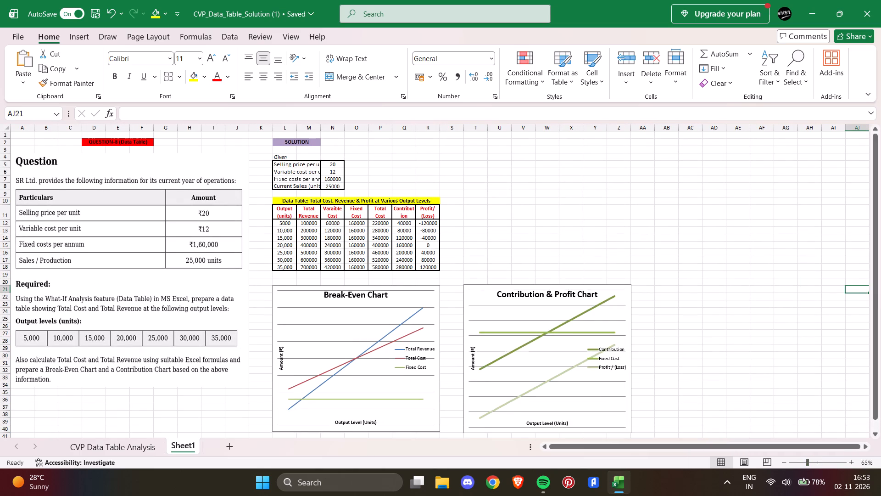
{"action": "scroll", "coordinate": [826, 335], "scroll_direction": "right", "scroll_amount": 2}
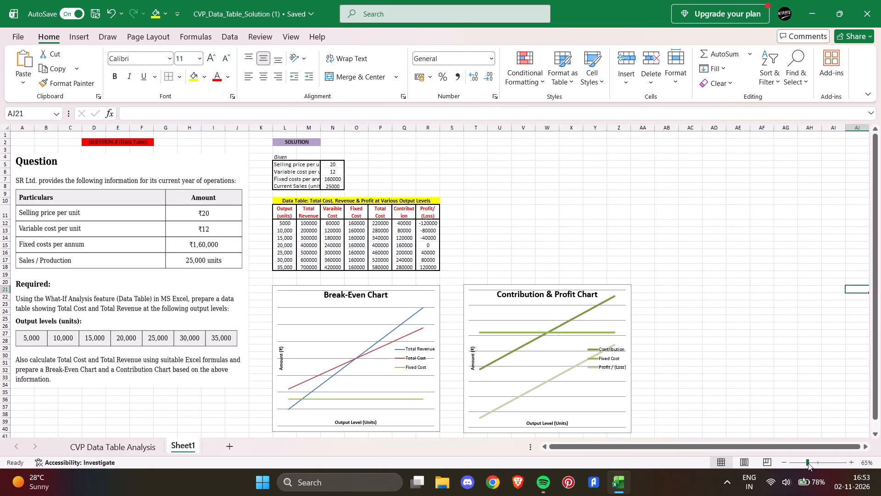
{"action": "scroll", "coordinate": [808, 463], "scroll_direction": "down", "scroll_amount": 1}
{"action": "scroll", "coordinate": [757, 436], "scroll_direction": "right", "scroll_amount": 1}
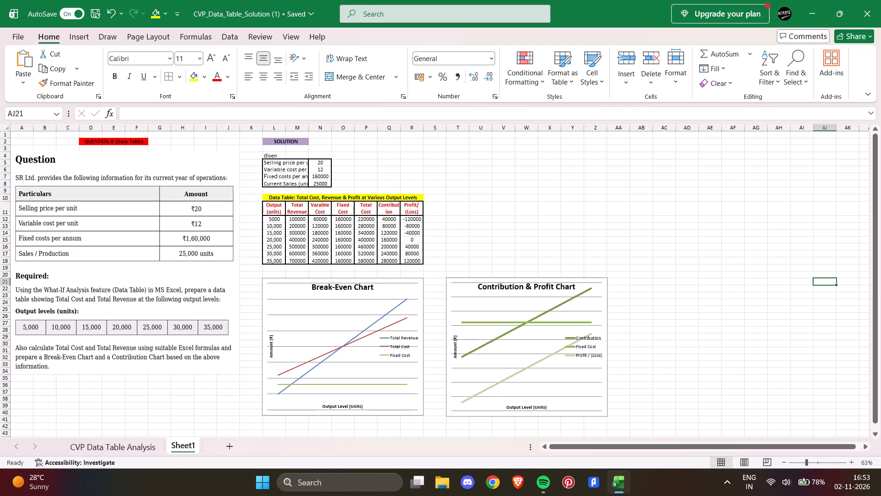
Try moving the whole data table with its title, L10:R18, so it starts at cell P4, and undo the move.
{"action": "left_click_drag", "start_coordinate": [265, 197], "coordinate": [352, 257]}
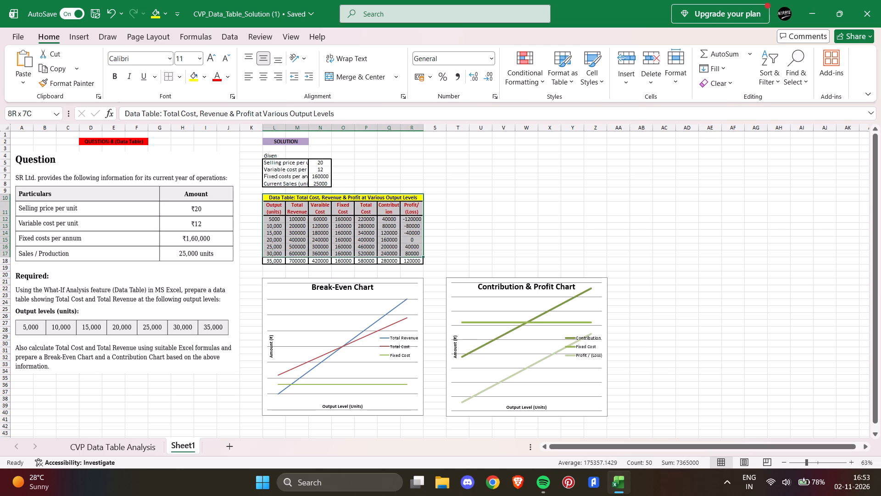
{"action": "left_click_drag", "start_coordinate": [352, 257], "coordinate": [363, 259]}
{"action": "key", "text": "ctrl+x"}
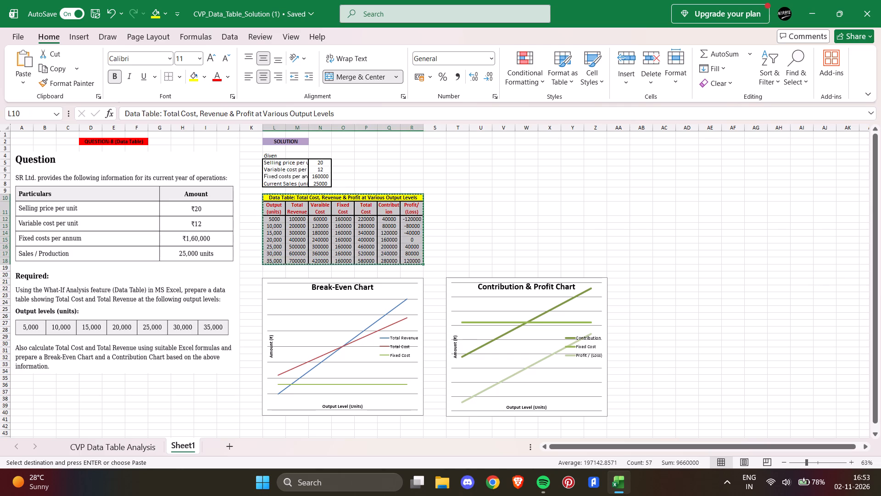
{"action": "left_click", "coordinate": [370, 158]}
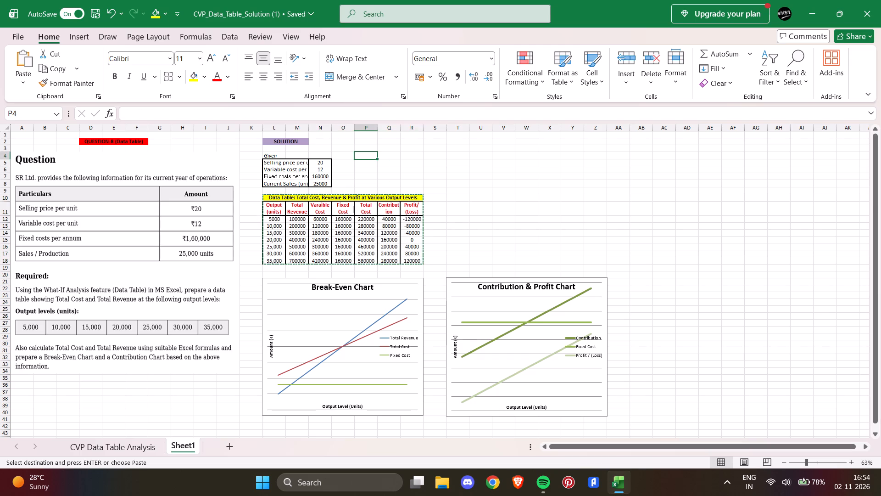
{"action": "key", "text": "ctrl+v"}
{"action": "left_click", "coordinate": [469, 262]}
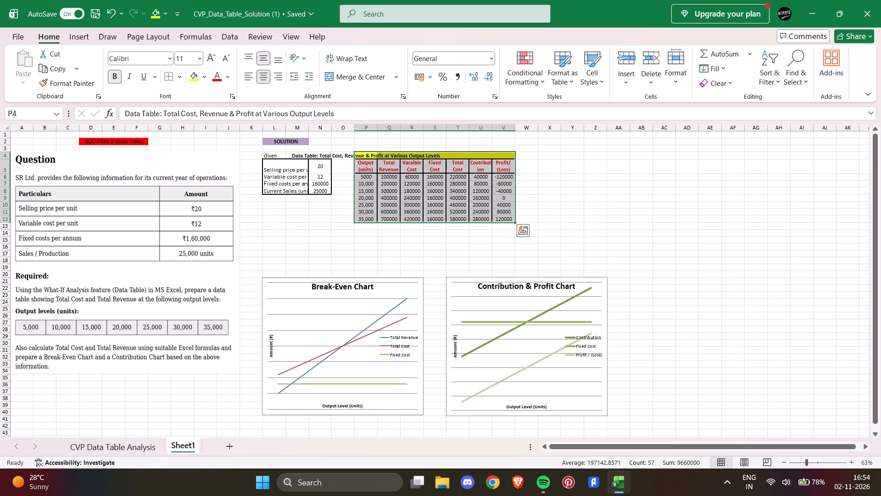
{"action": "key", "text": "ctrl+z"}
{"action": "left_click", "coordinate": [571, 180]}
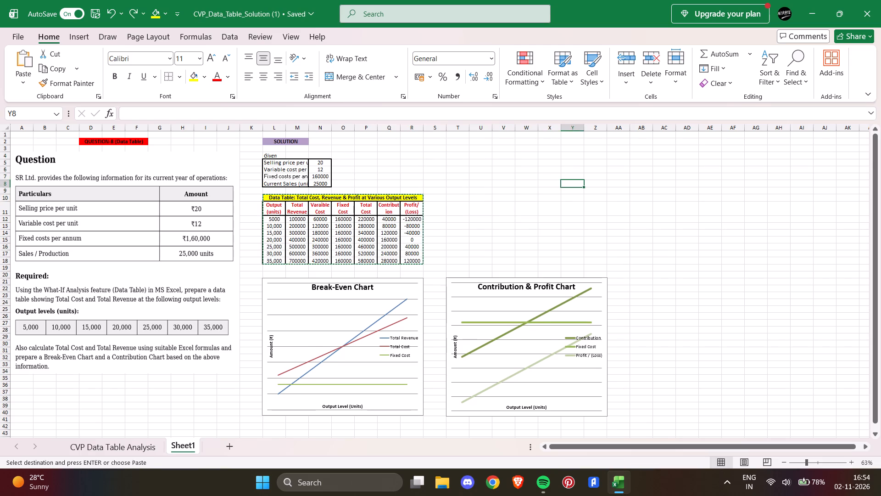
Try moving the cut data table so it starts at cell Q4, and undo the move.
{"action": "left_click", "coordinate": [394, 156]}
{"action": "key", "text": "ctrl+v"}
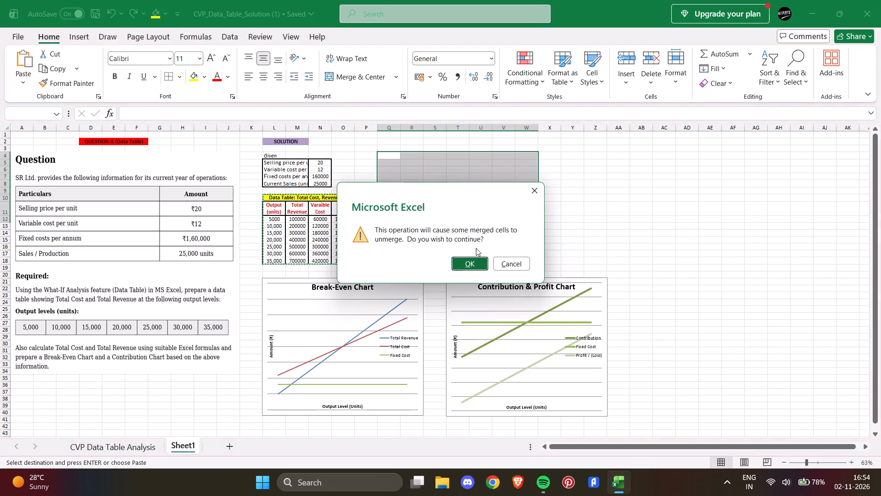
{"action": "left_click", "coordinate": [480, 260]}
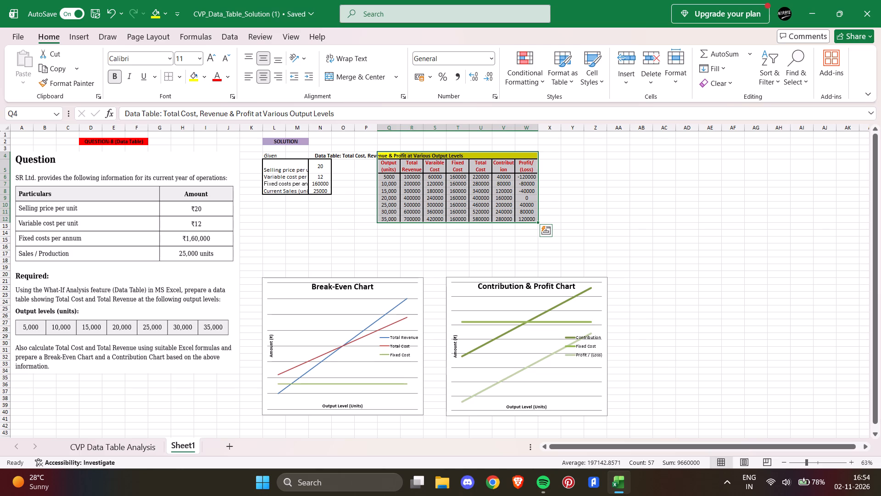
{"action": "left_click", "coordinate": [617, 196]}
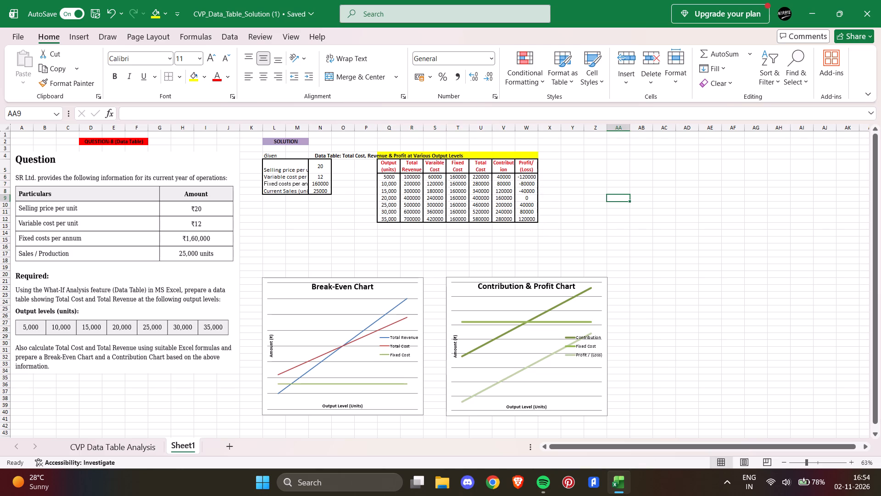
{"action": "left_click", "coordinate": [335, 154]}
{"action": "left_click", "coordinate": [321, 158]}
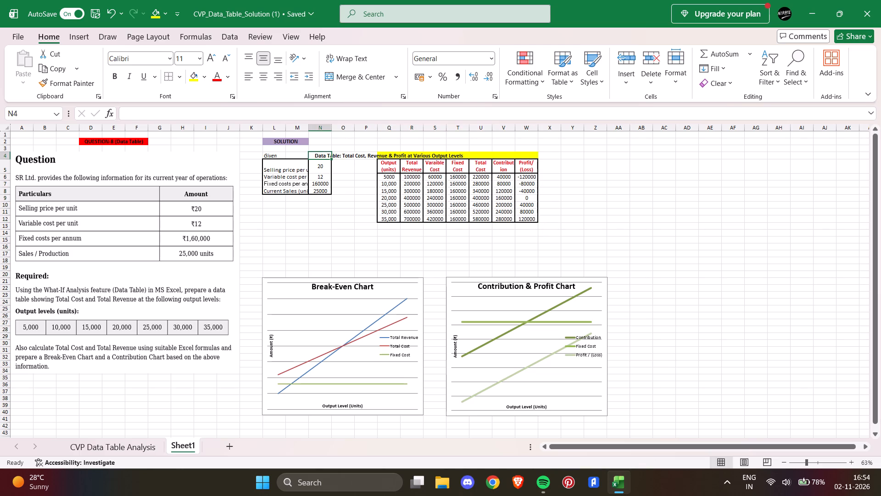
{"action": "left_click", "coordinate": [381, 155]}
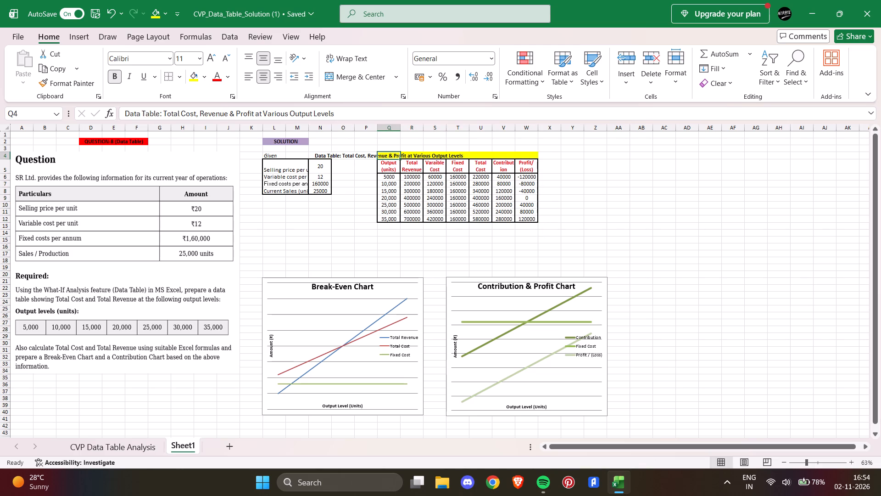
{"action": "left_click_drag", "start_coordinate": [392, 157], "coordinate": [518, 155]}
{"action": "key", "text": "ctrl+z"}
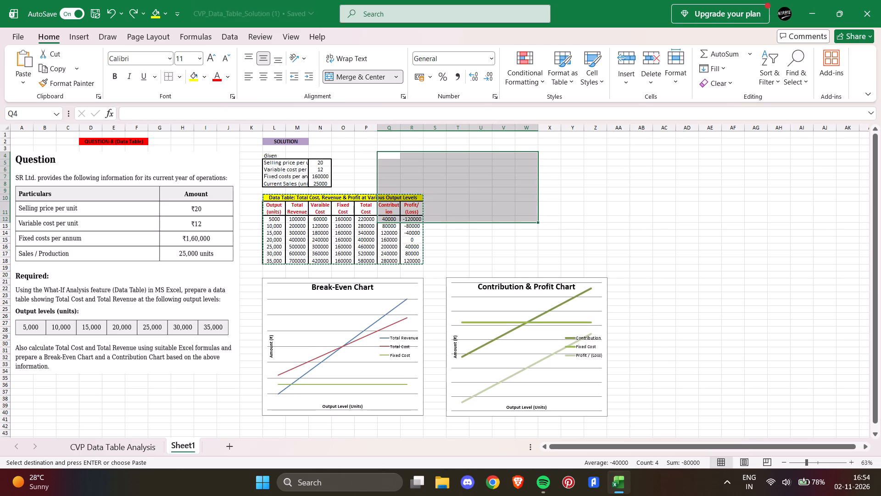
Move the cut data table beside the Given values so it starts at cell P4, accepting the unmerging of cells.
{"action": "left_click", "coordinate": [363, 158]}
{"action": "key", "text": "ctrl+v"}
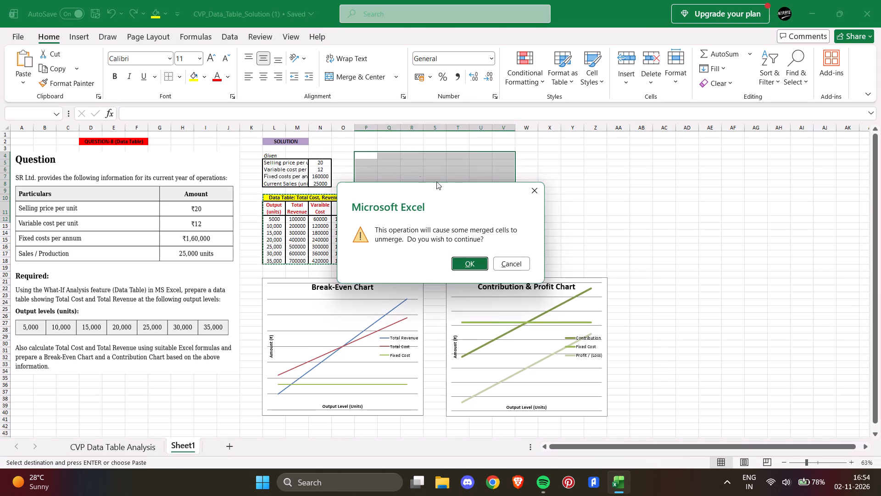
{"action": "left_click", "coordinate": [467, 258]}
Merge and centre the data table's title across P4:V4.
{"action": "left_click", "coordinate": [358, 156]}
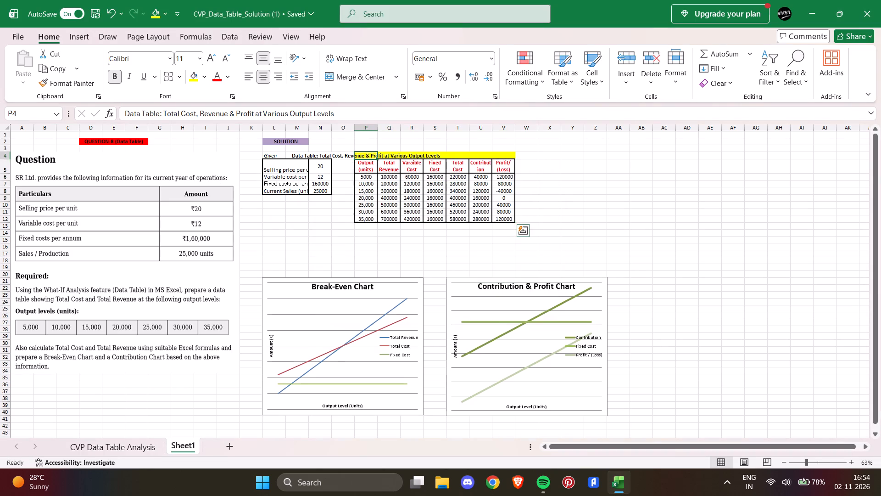
{"action": "left_click_drag", "start_coordinate": [358, 156], "coordinate": [471, 157], "text": "ctrl"}
{"action": "left_click_drag", "start_coordinate": [364, 156], "coordinate": [499, 156]}
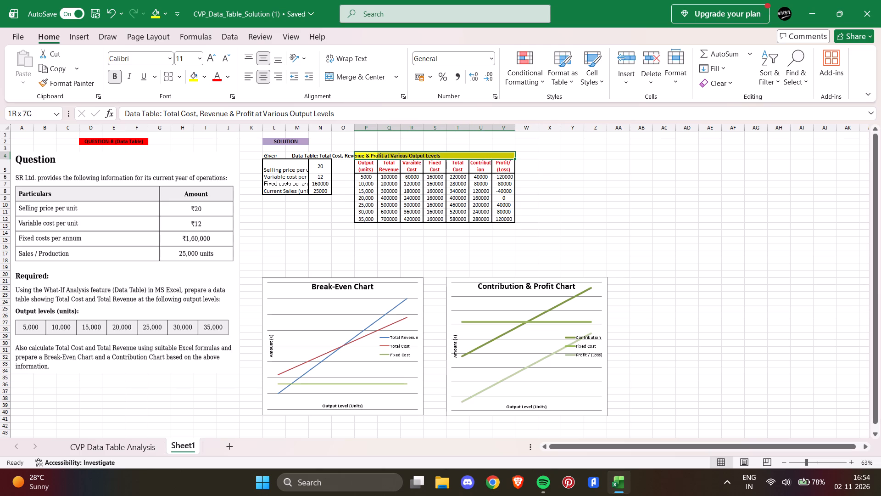
{"action": "left_click_drag", "start_coordinate": [499, 156], "coordinate": [500, 156]}
{"action": "left_click", "coordinate": [334, 76]}
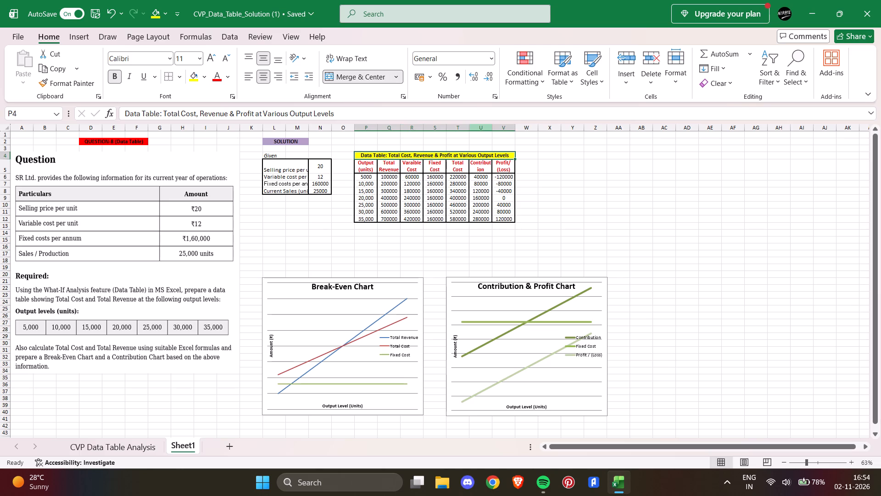
{"action": "left_click", "coordinate": [556, 154]}
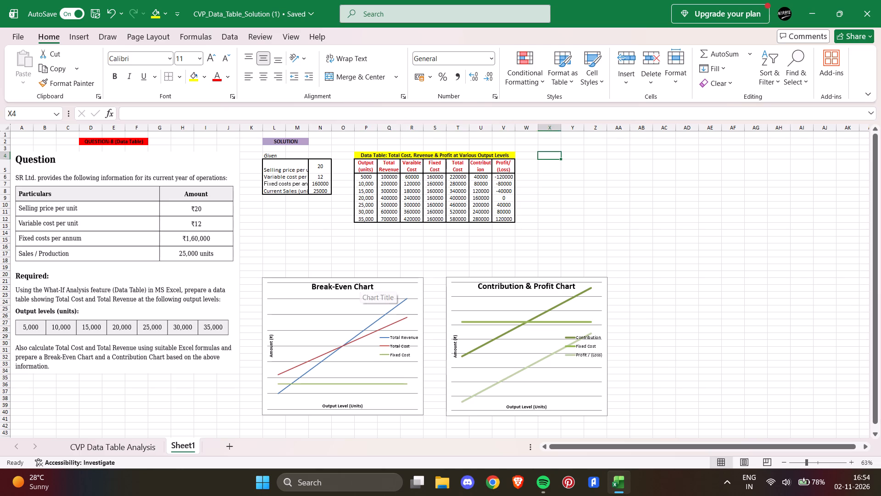
Move the Break-Even Chart up beneath the Given table, with its upper-left corner at about cell L15.
{"action": "left_click_drag", "start_coordinate": [367, 279], "coordinate": [361, 247]}
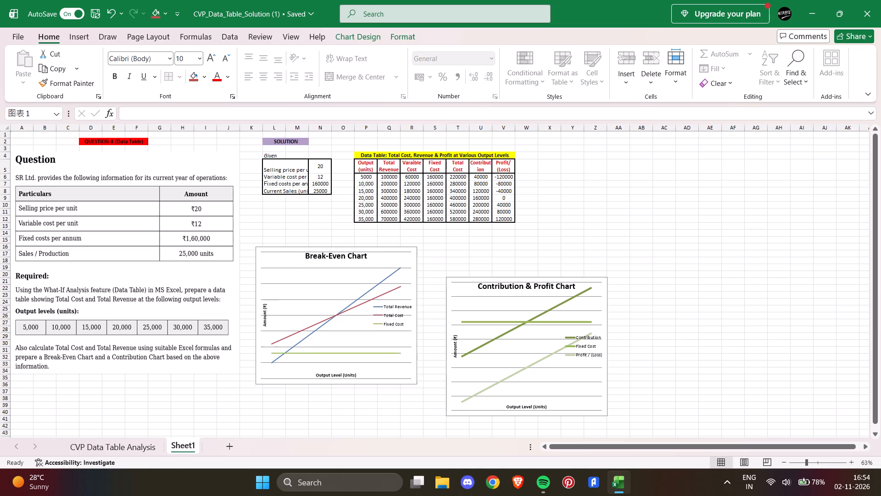
{"action": "left_click_drag", "start_coordinate": [361, 247], "coordinate": [363, 246]}
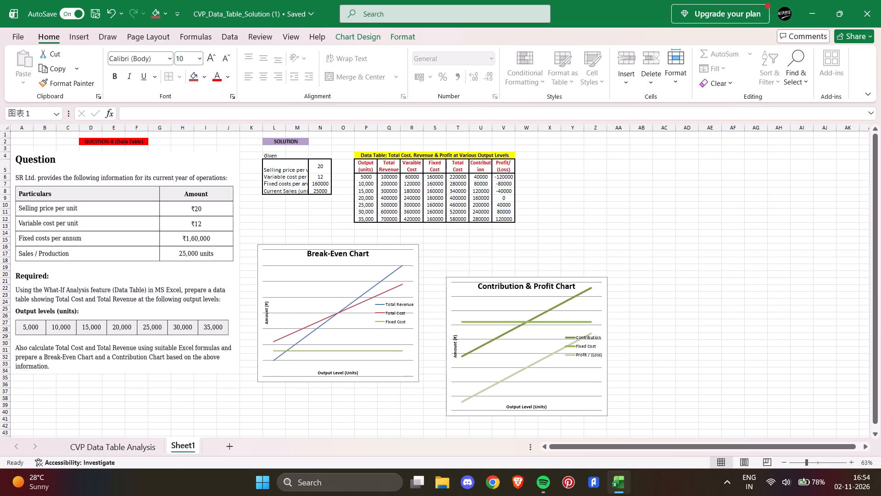
{"action": "left_click_drag", "start_coordinate": [363, 246], "coordinate": [367, 237]}
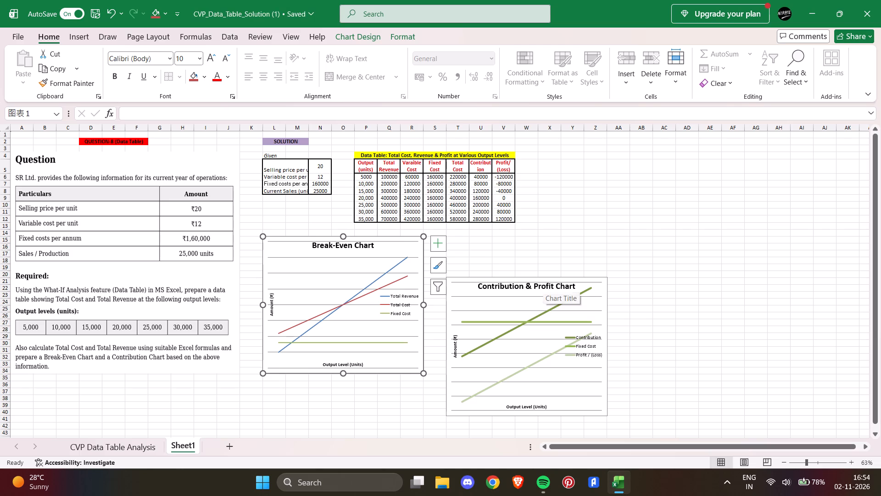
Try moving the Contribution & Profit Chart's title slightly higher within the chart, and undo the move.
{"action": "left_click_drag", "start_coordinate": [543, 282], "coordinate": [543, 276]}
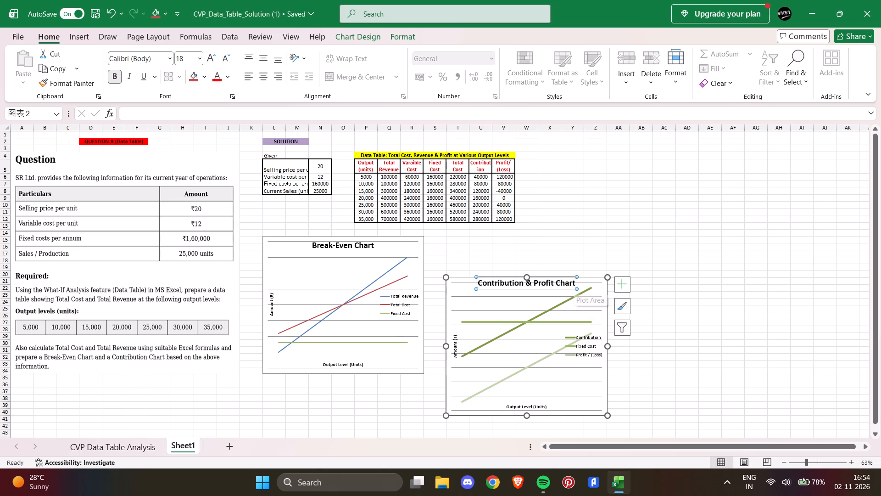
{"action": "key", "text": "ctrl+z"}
Move the Contribution & Profit Chart up beside the Break-Even Chart so its upper-left corner sits at about cell T15.
{"action": "left_click_drag", "start_coordinate": [594, 277], "coordinate": [589, 263]}
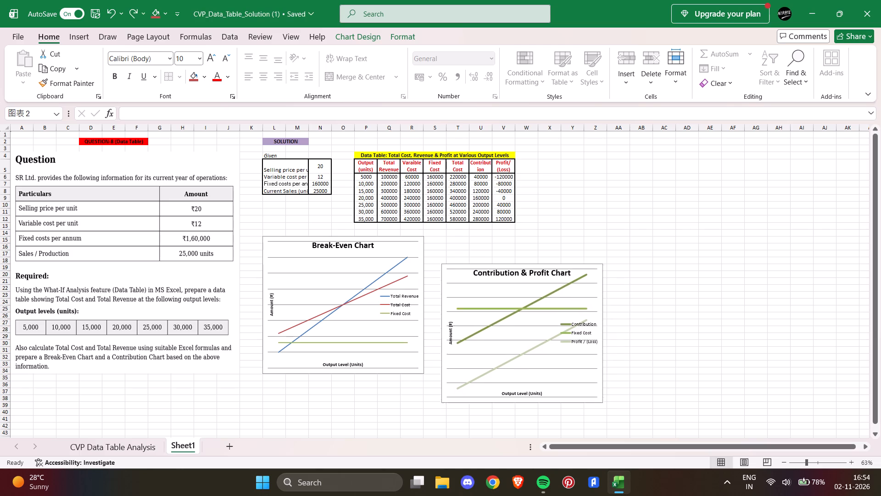
{"action": "left_click_drag", "start_coordinate": [589, 263], "coordinate": [594, 238]}
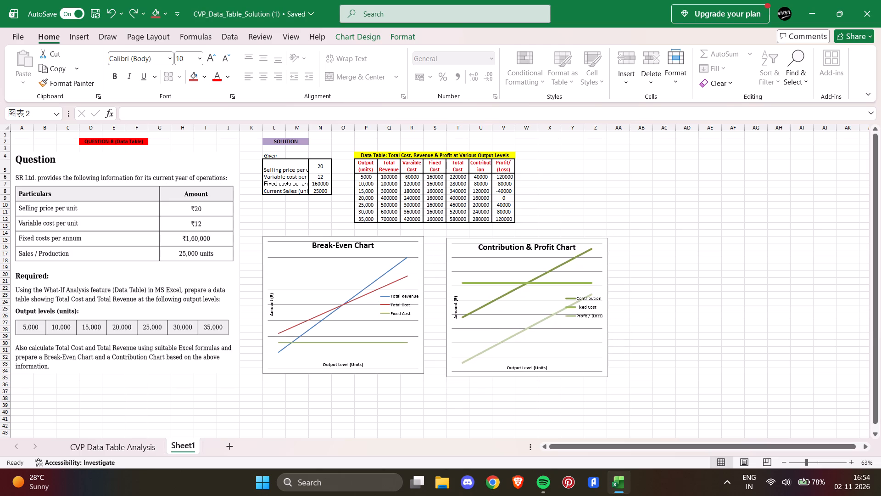
{"action": "left_click_drag", "start_coordinate": [594, 238], "coordinate": [594, 237]}
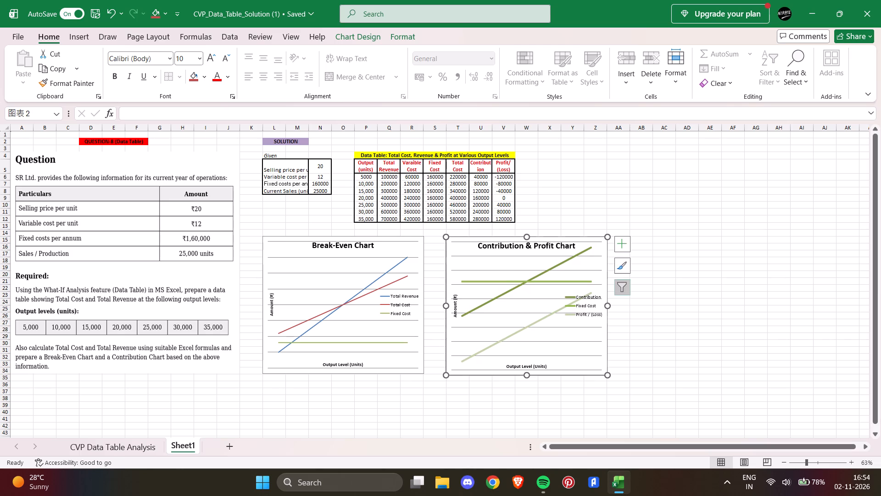
{"action": "left_click", "coordinate": [674, 329]}
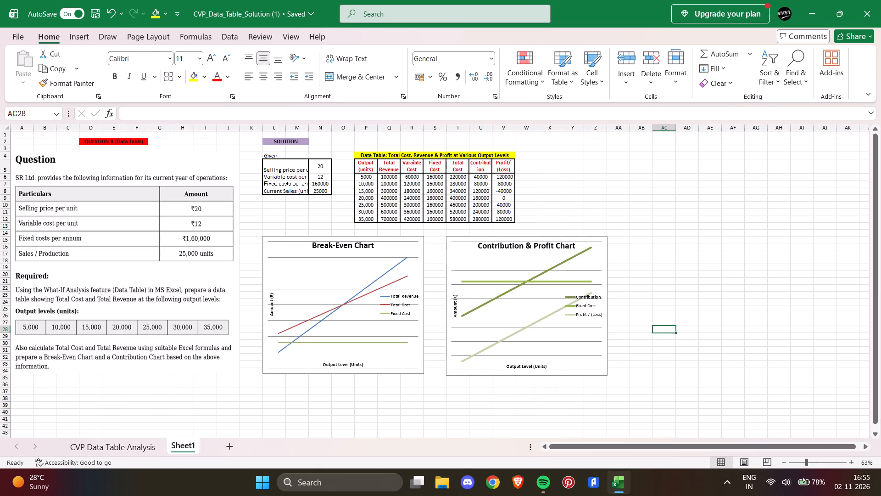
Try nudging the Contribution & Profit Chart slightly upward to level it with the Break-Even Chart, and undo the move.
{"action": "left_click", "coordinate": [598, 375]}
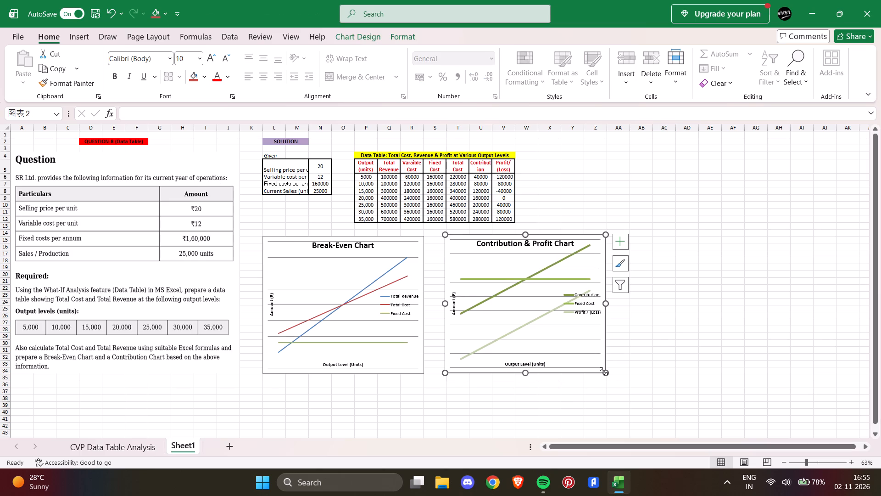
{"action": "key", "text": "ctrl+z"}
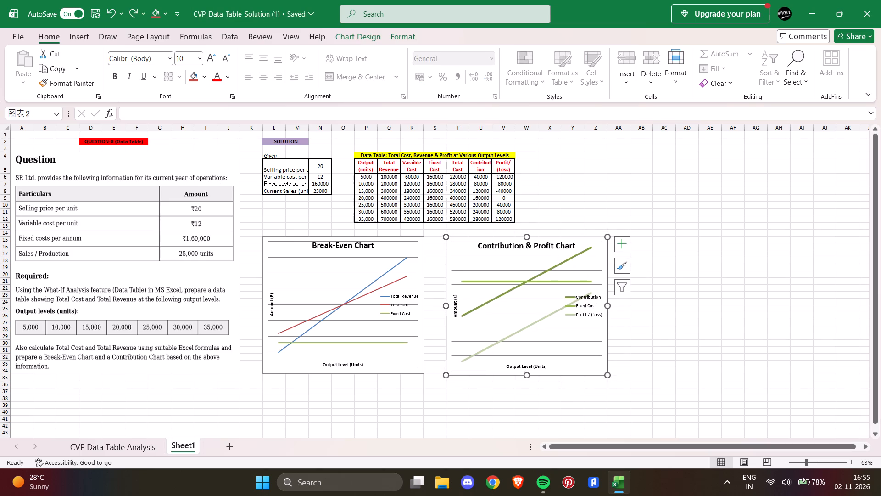
Adjust the lower edge of the Contribution & Profit Chart slightly to bring it closer to the Break-Even Chart's lower edge.
{"action": "left_click", "coordinate": [526, 373]}
{"action": "left_click", "coordinate": [526, 376]}
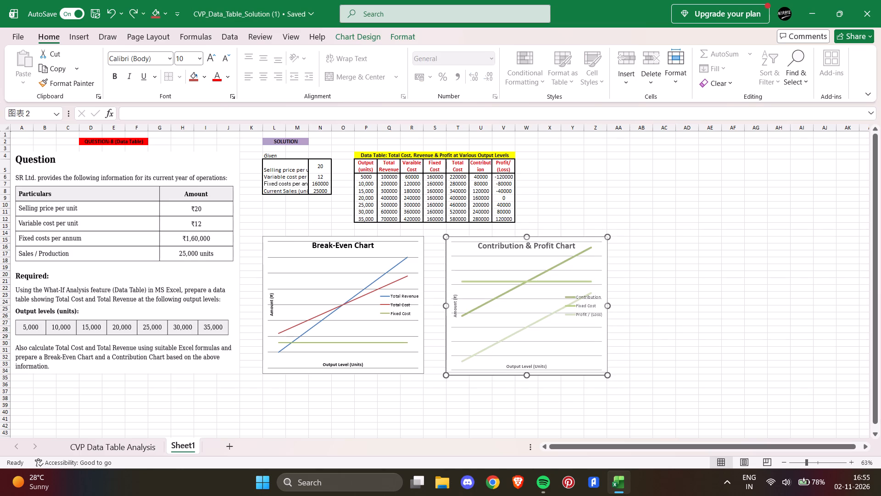
{"action": "left_click", "coordinate": [647, 349]}
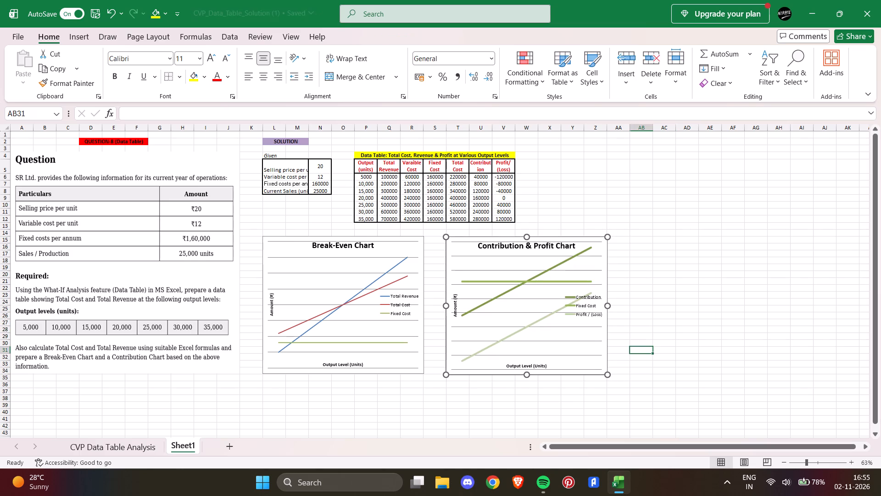
{"action": "left_click", "coordinate": [729, 293]}
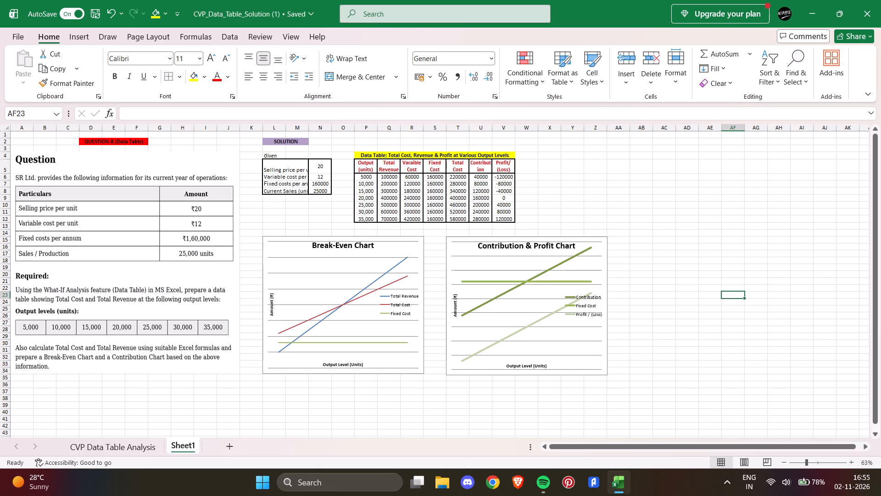
Capture a screenshot of the sheet area from column A to AA covering the question, Given values, data table and both charts.
{"action": "scroll", "coordinate": [715, 278], "scroll_direction": "right", "scroll_amount": 2}
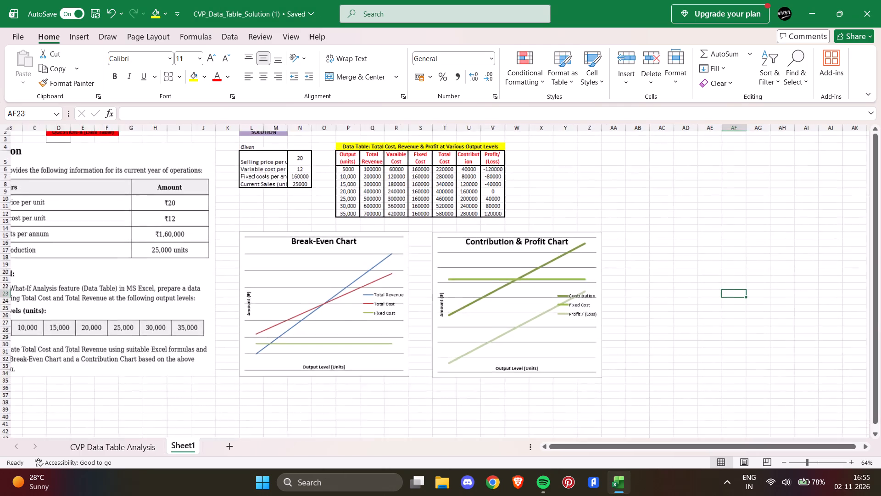
{"action": "scroll", "coordinate": [716, 322], "scroll_direction": "right", "scroll_amount": 2}
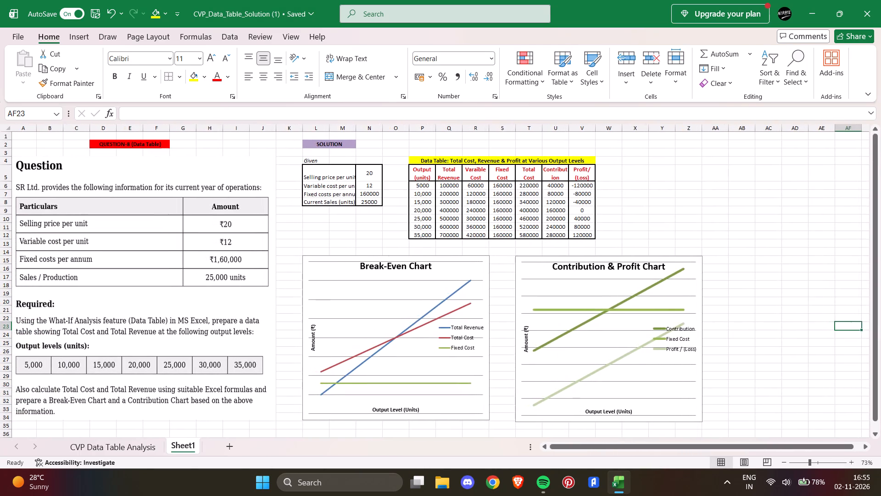
{"action": "scroll", "coordinate": [716, 322], "scroll_direction": "right", "scroll_amount": 1}
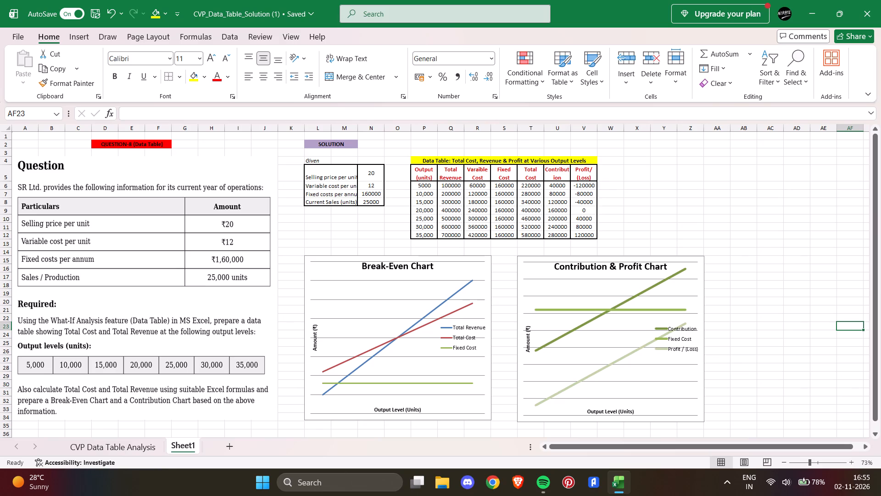
{"action": "key", "text": "Print"}
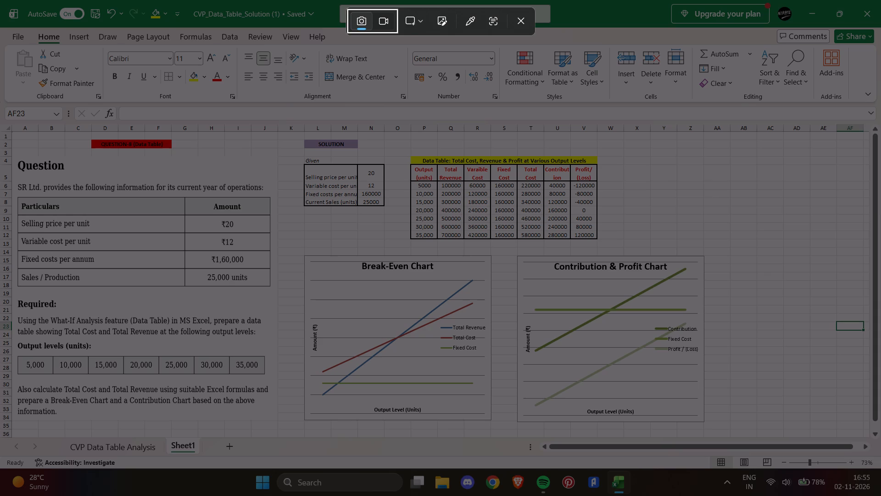
{"action": "left_click_drag", "start_coordinate": [12, 121], "coordinate": [625, 434]}
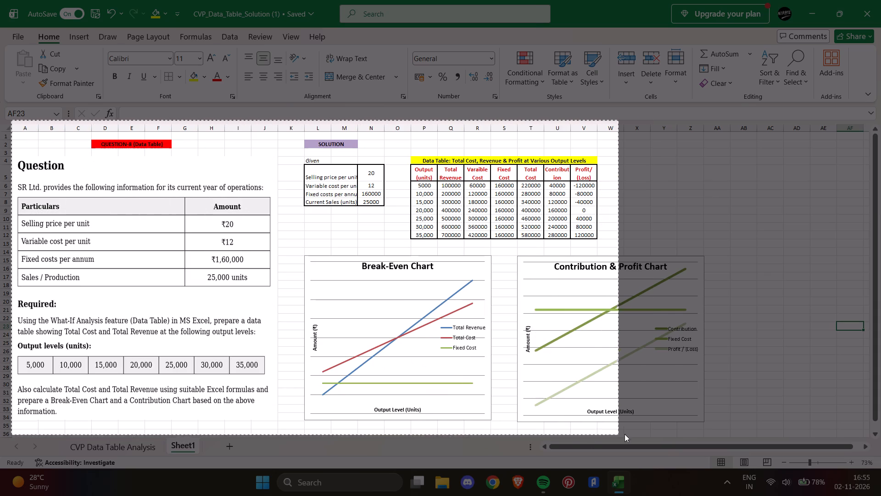
{"action": "left_click_drag", "start_coordinate": [625, 434], "coordinate": [733, 434]}
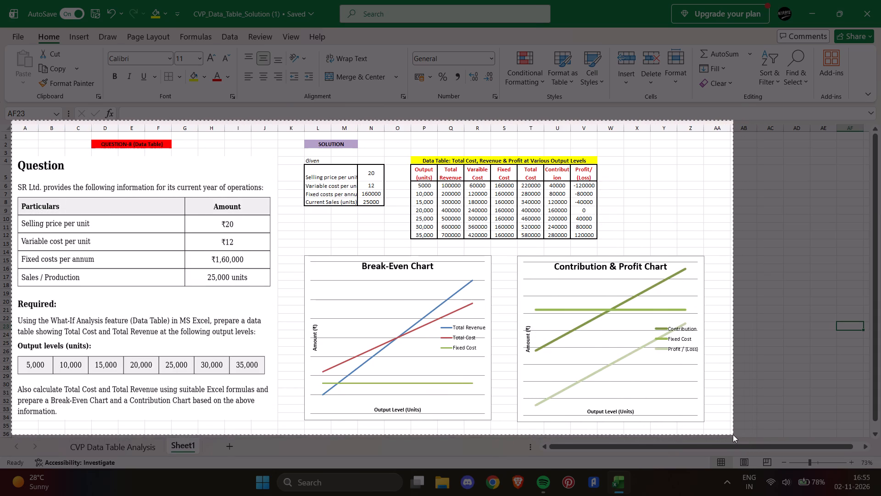
{"action": "left_click_drag", "start_coordinate": [733, 434], "coordinate": [727, 440]}
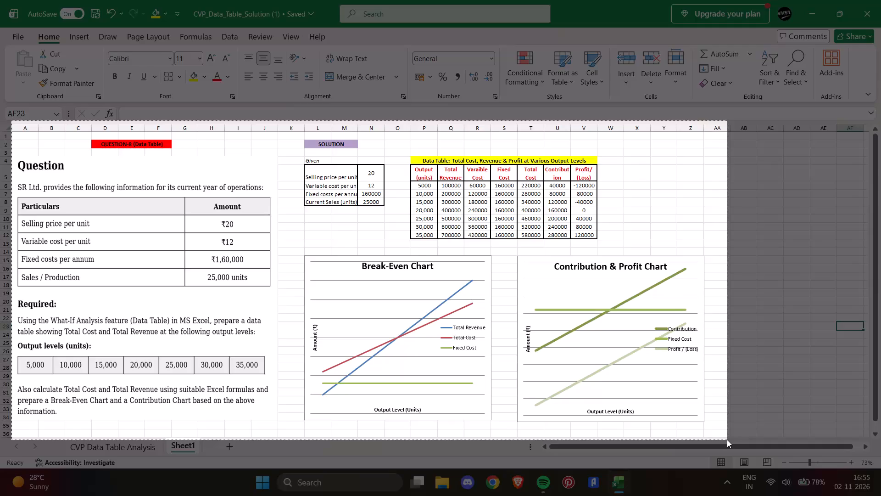
{"action": "left_click_drag", "start_coordinate": [727, 440], "coordinate": [731, 436]}
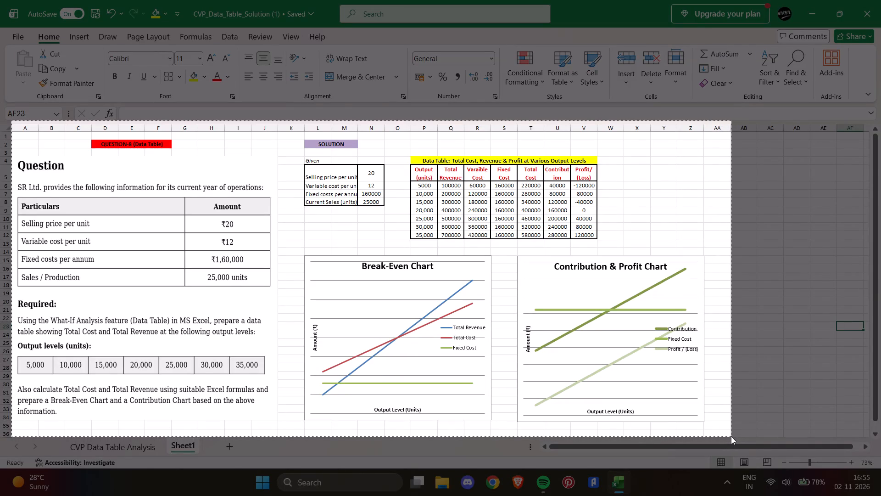
{"action": "left_click_drag", "start_coordinate": [731, 436], "coordinate": [732, 439]}
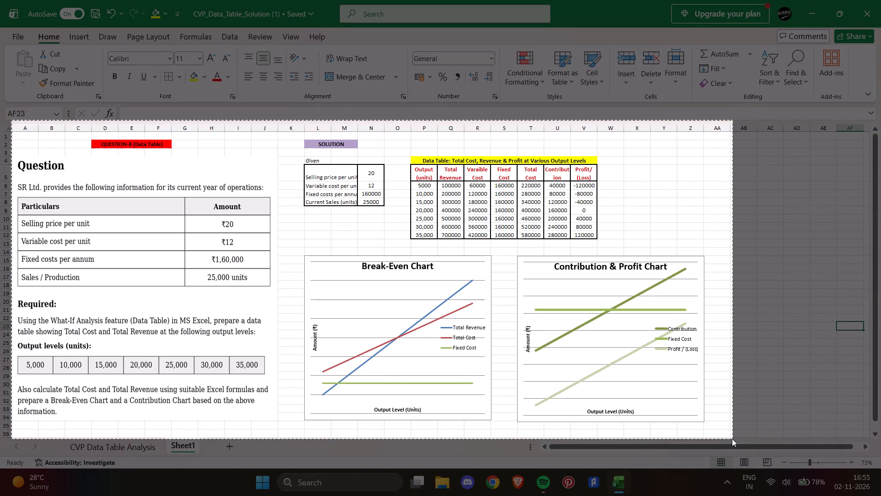
{"action": "left_click_drag", "start_coordinate": [732, 439], "coordinate": [733, 440]}
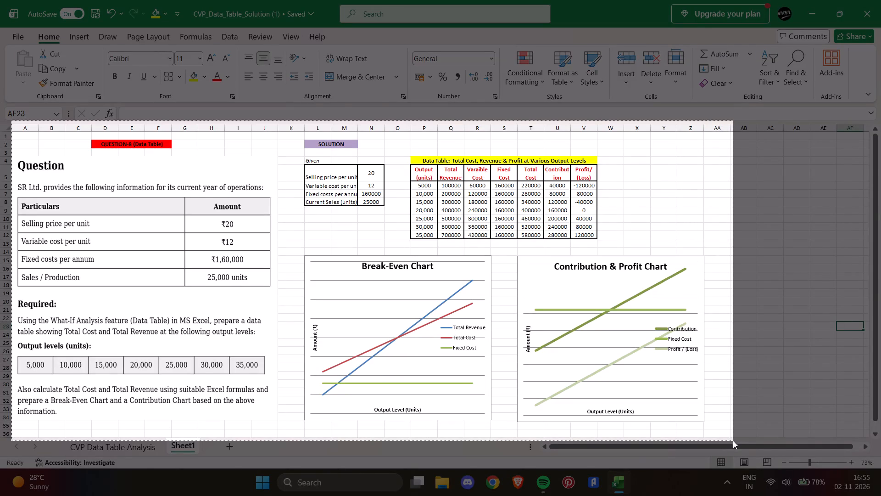
{"action": "left_click_drag", "start_coordinate": [733, 440], "coordinate": [730, 437]}
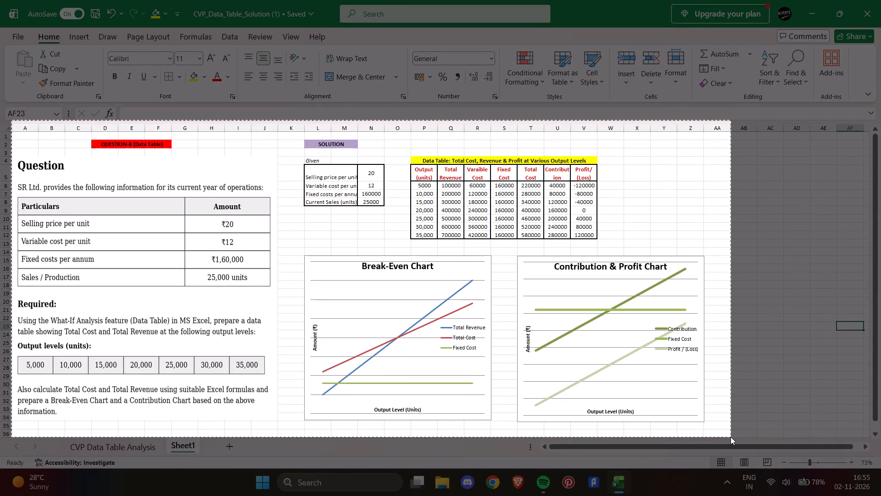
{"action": "left_click_drag", "start_coordinate": [730, 437], "coordinate": [730, 437]}
Open the captured screenshot from the File Explorer Gallery to review the sheet layout.
{"action": "left_click", "coordinate": [445, 486]}
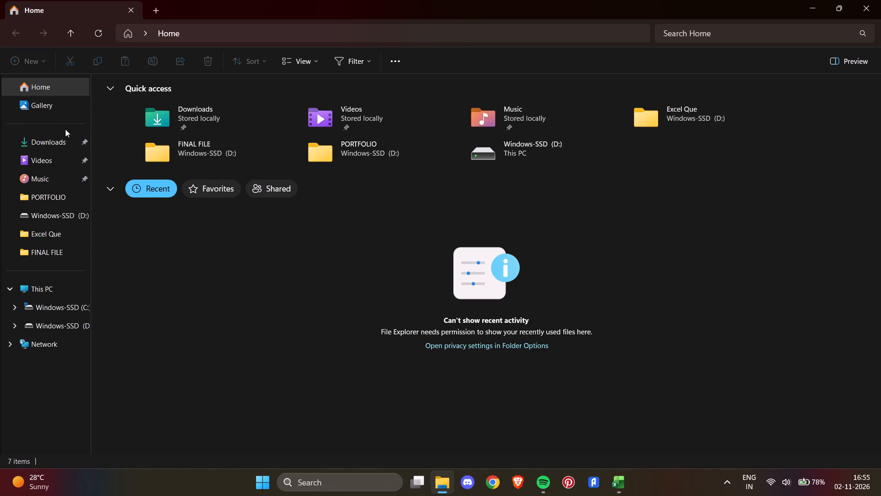
{"action": "left_click", "coordinate": [63, 101]}
{"action": "double_click", "coordinate": [165, 132]}
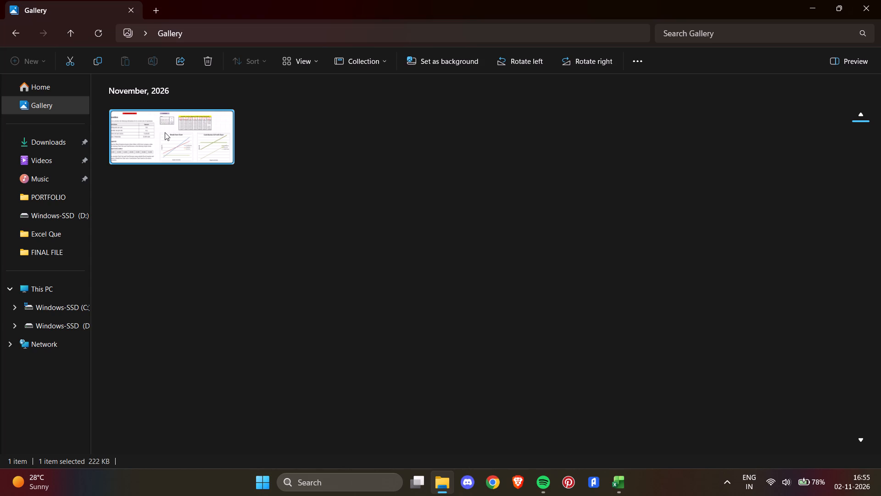
{"action": "double_click", "coordinate": [179, 119]}
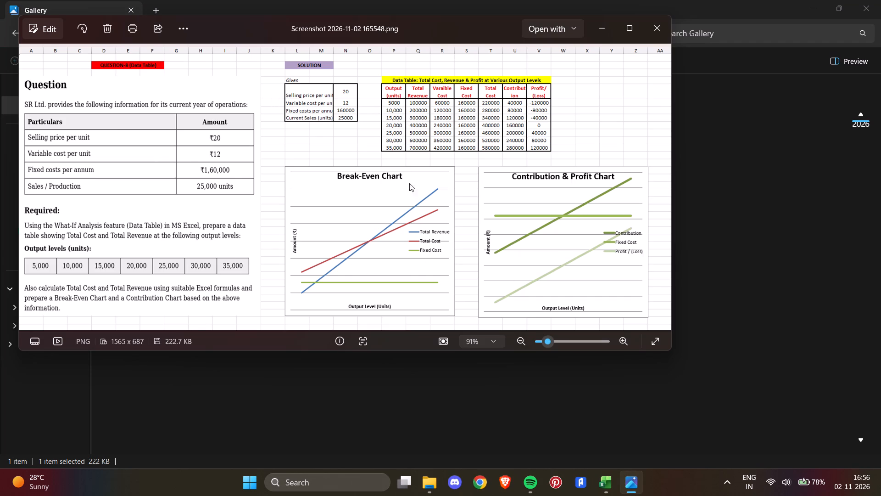
Back in Excel, merge and centre the Selling price per unit label across L5:M5 and align it to the middle vertically.
{"action": "left_click", "coordinate": [609, 486]}
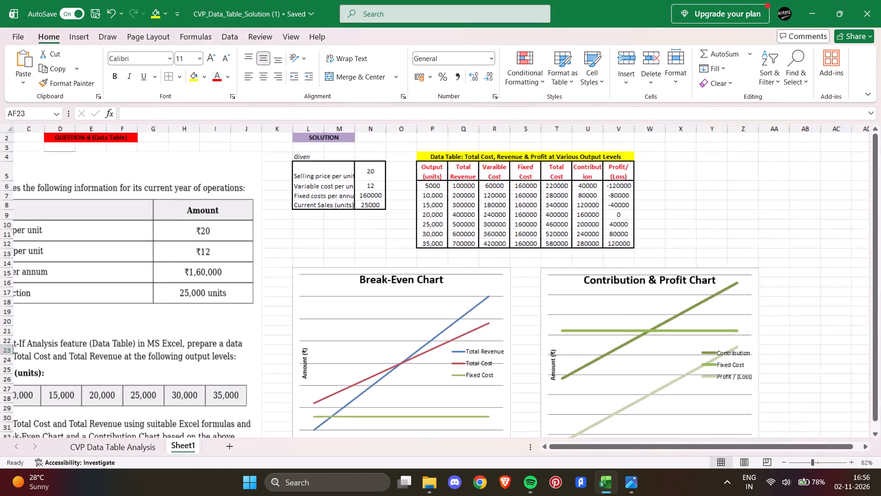
{"action": "left_click", "coordinate": [377, 177]}
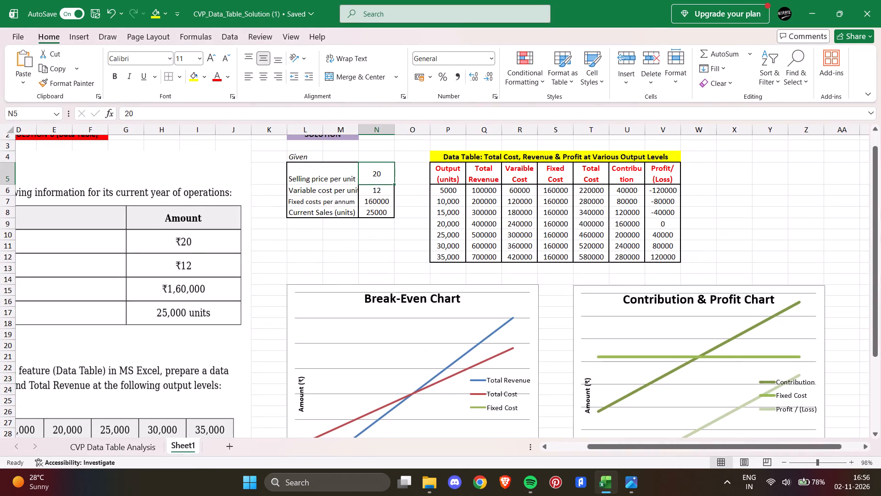
{"action": "scroll", "coordinate": [424, 175], "scroll_direction": "up", "scroll_amount": 1}
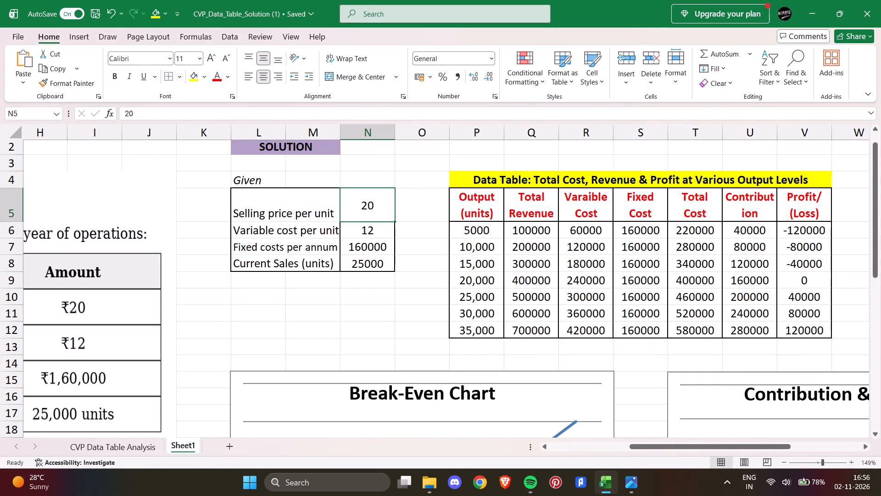
{"action": "left_click", "coordinate": [279, 202]}
{"action": "left_click_drag", "start_coordinate": [250, 207], "coordinate": [293, 210]}
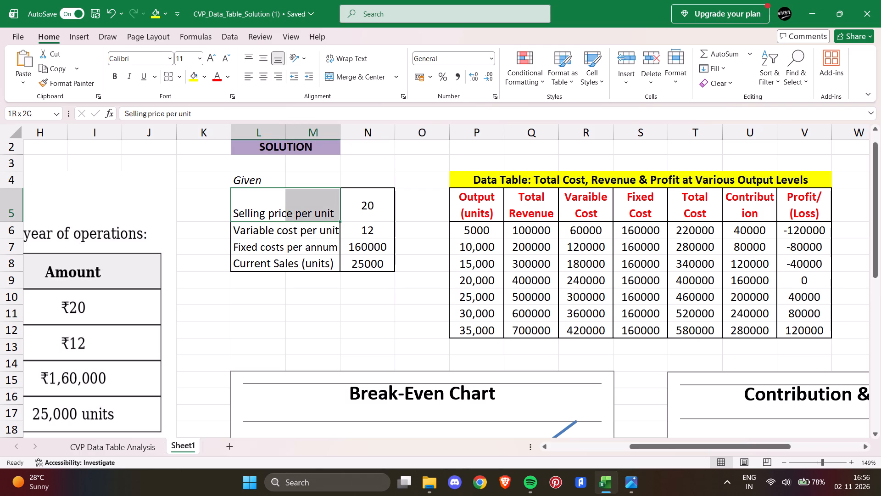
{"action": "left_click_drag", "start_coordinate": [293, 210], "coordinate": [298, 210]}
{"action": "left_click", "coordinate": [268, 79]}
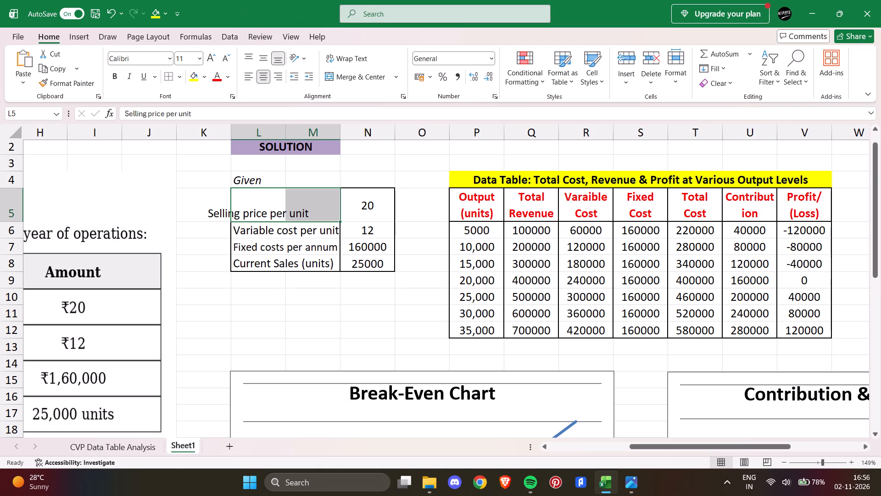
{"action": "left_click", "coordinate": [343, 78]}
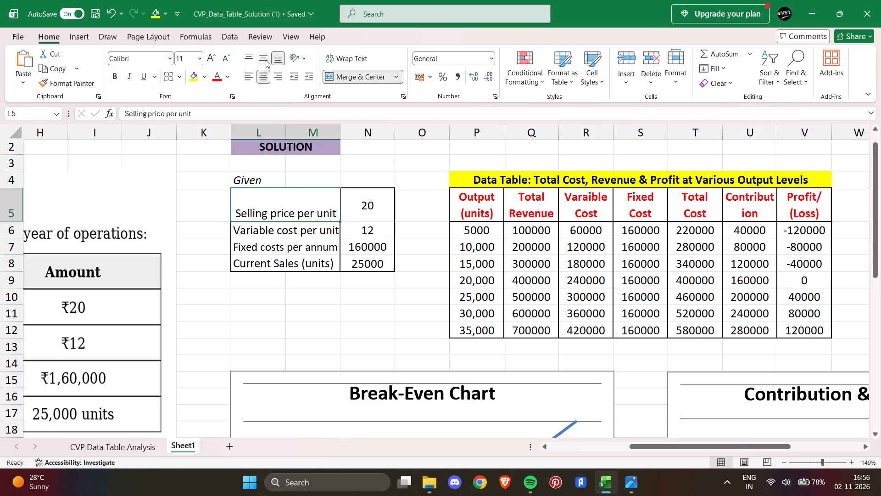
{"action": "left_click", "coordinate": [266, 60]}
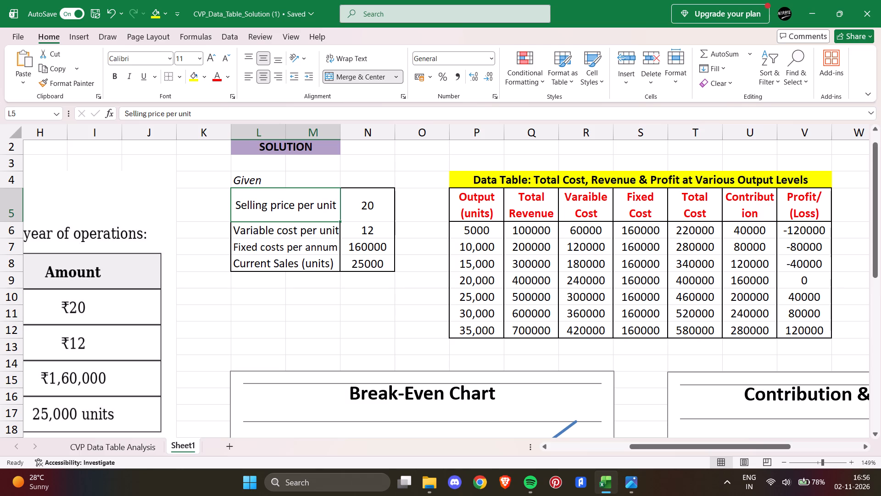
Reopen the captured screenshot from the File Explorer Gallery to review how the Given labels and layout appear.
{"action": "left_click", "coordinate": [434, 479]}
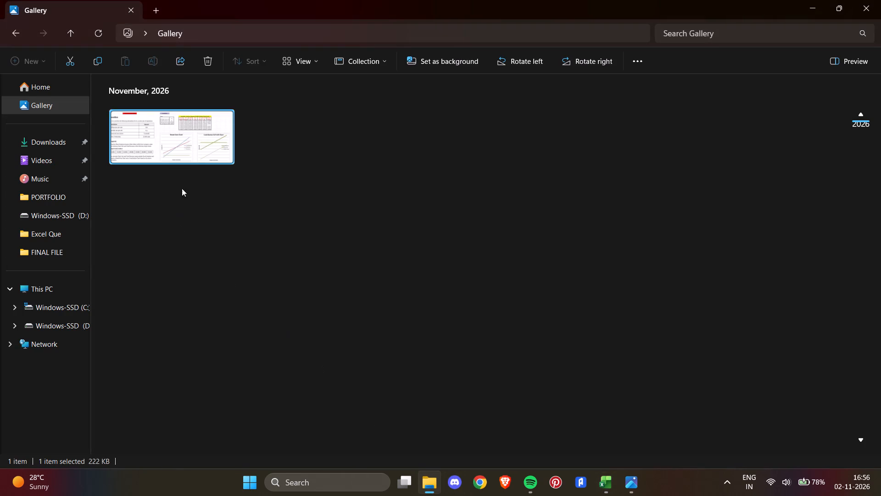
{"action": "double_click", "coordinate": [191, 156]}
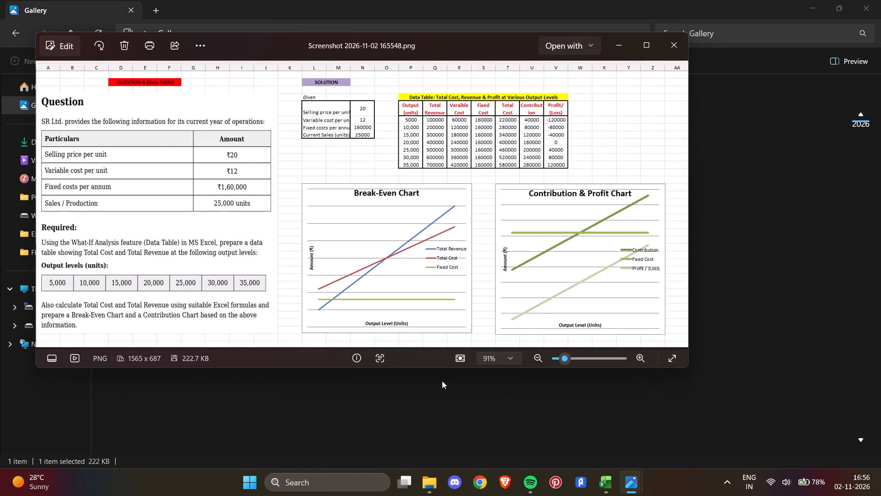
Back in Excel, move the four Given values from N5:N8 to O5:O8.
{"action": "left_click", "coordinate": [603, 490]}
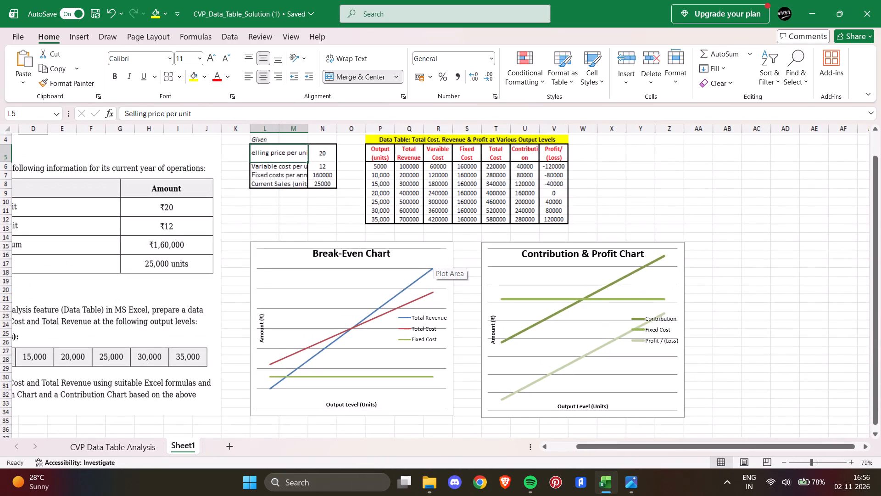
{"action": "scroll", "coordinate": [433, 259], "scroll_direction": "right", "scroll_amount": 1}
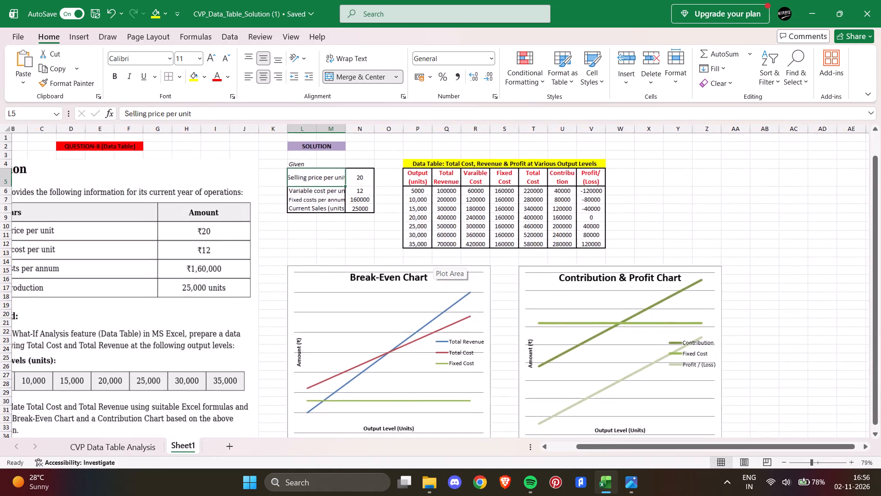
{"action": "scroll", "coordinate": [433, 259], "scroll_direction": "right", "scroll_amount": 1}
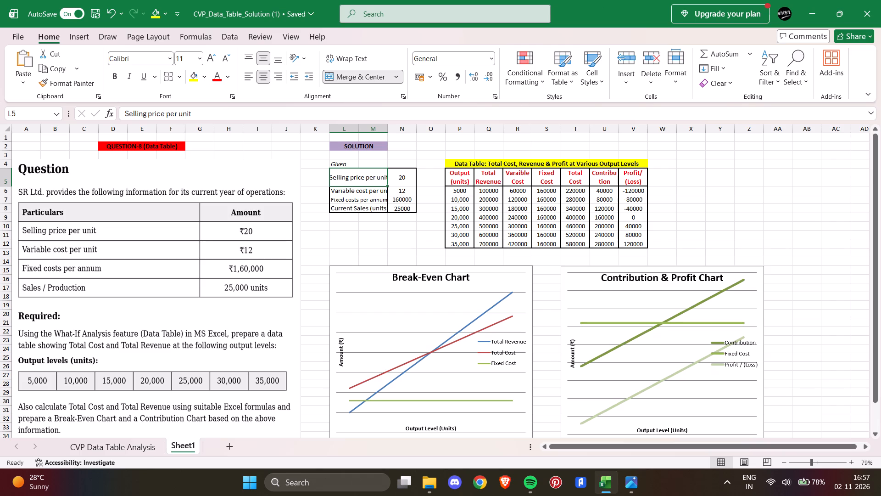
{"action": "left_click_drag", "start_coordinate": [399, 173], "coordinate": [412, 203]}
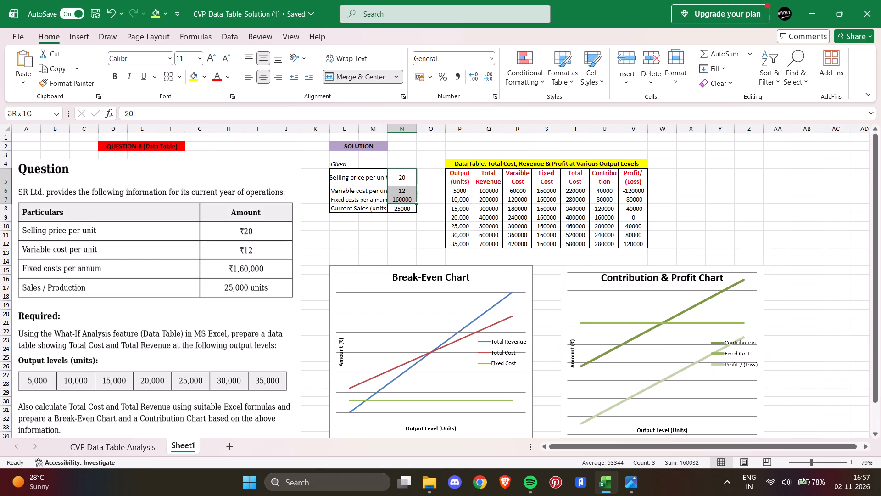
{"action": "left_click_drag", "start_coordinate": [412, 203], "coordinate": [413, 206]}
{"action": "key", "text": "ctrl+x"}
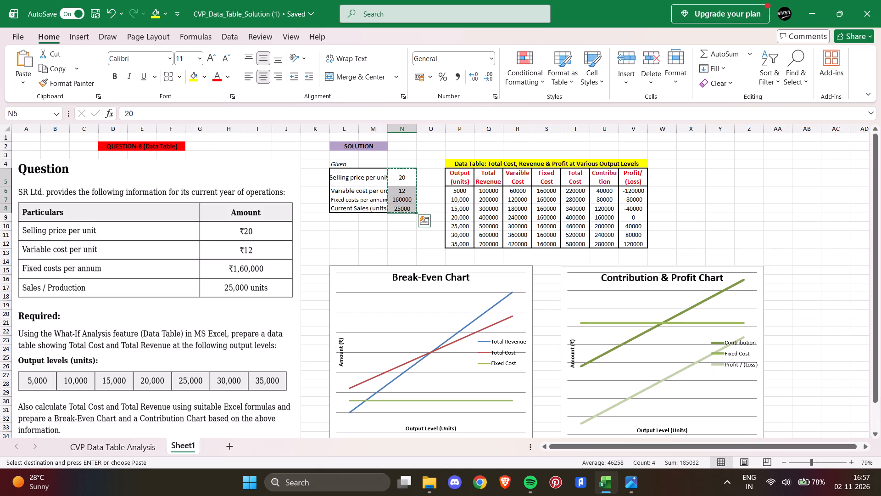
{"action": "left_click", "coordinate": [427, 175]}
{"action": "key", "text": "ctrl+v"}
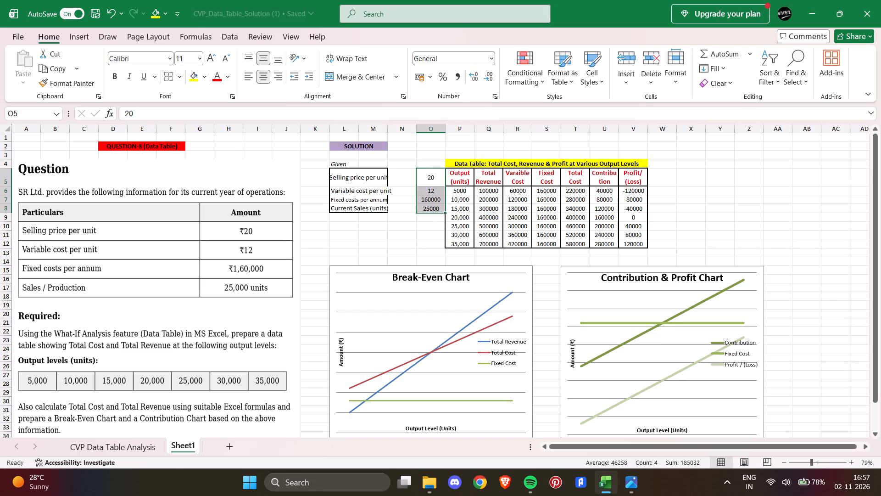
Merge and centre each of the four Given labels across columns L to N in rows 5 to 8.
{"action": "left_click", "coordinate": [701, 176]}
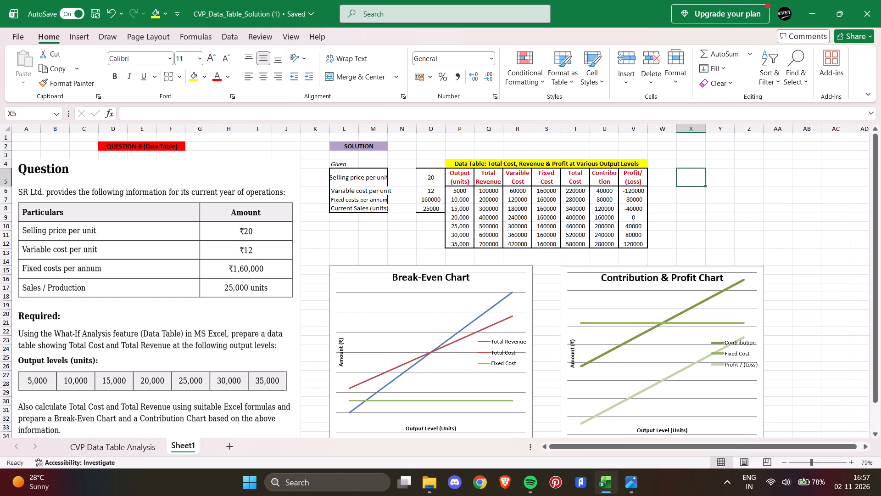
{"action": "left_click_drag", "start_coordinate": [355, 177], "coordinate": [392, 180]}
{"action": "left_click", "coordinate": [368, 74]}
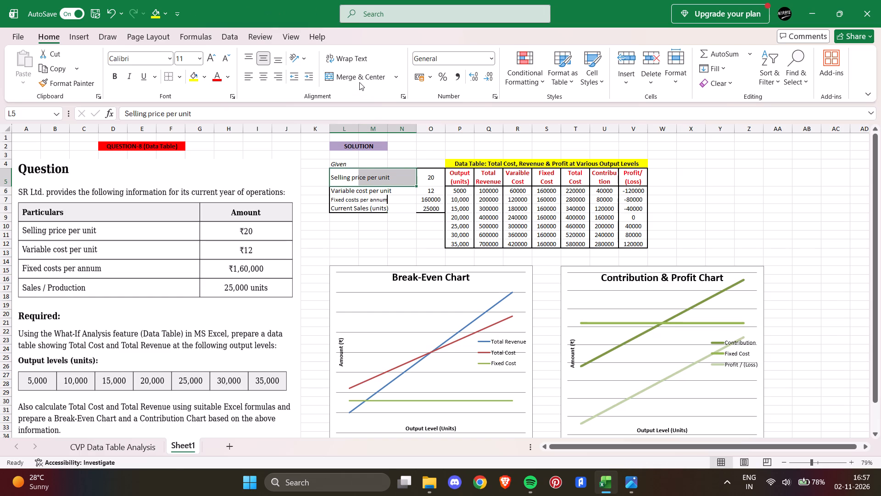
{"action": "left_click", "coordinate": [366, 192]}
{"action": "left_click_drag", "start_coordinate": [335, 191], "coordinate": [396, 193]}
{"action": "left_click", "coordinate": [355, 71]}
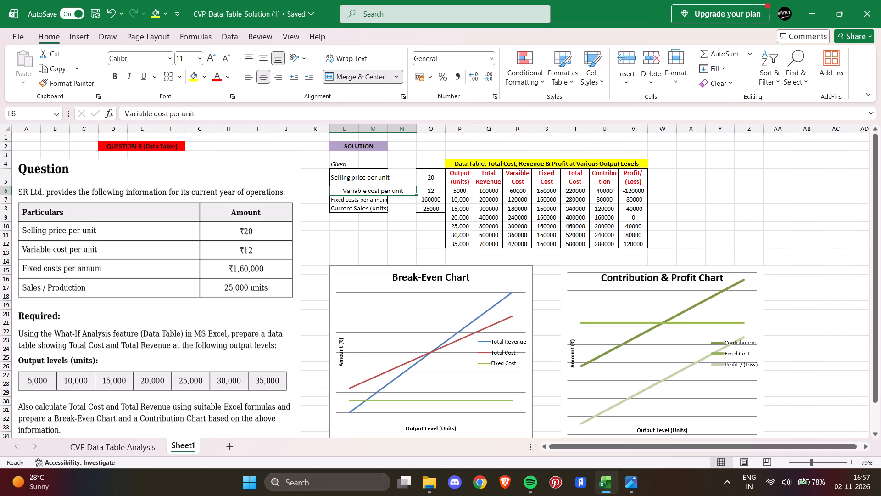
{"action": "left_click_drag", "start_coordinate": [346, 177], "coordinate": [396, 177]}
{"action": "left_click", "coordinate": [357, 74]}
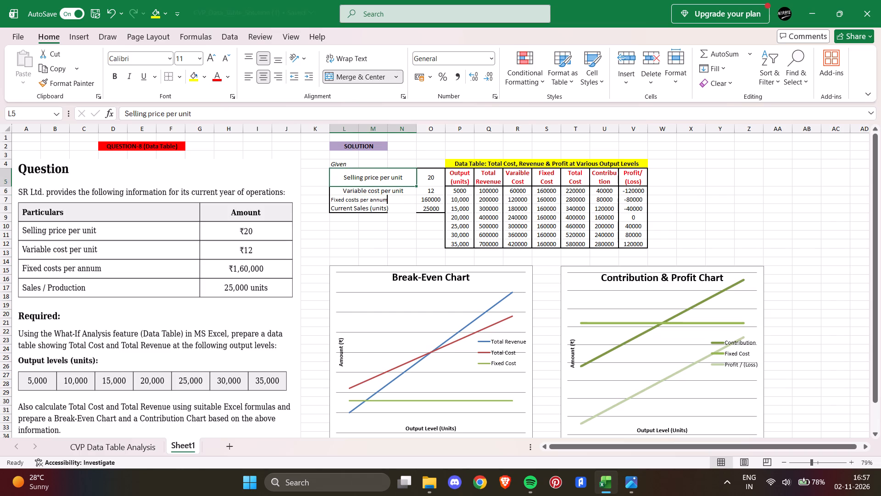
{"action": "left_click_drag", "start_coordinate": [343, 201], "coordinate": [390, 199]}
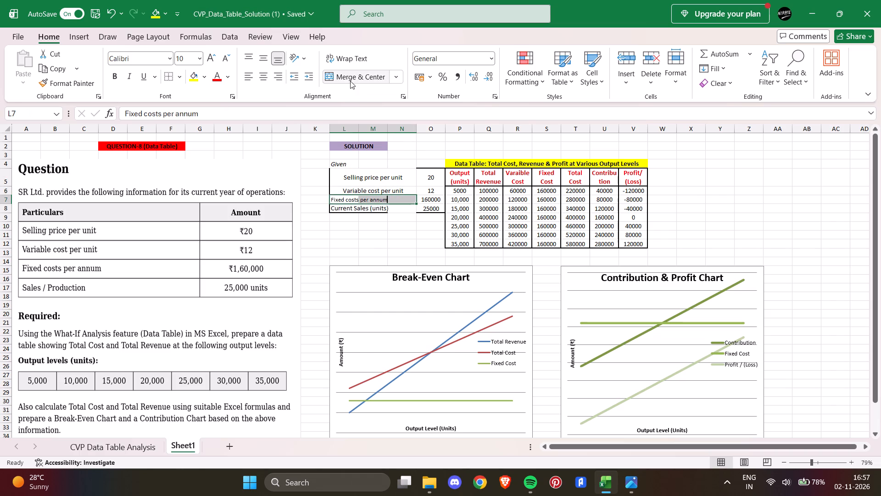
{"action": "left_click", "coordinate": [350, 79]}
{"action": "left_click_drag", "start_coordinate": [346, 209], "coordinate": [393, 210]}
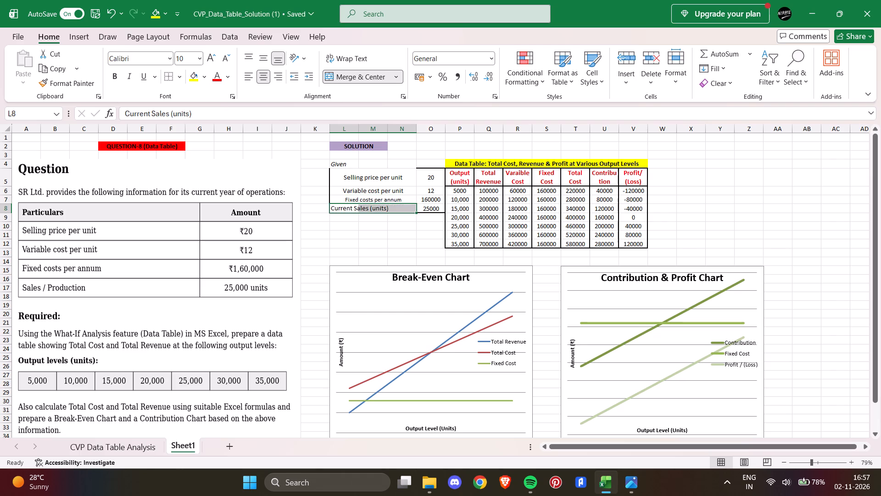
{"action": "left_click", "coordinate": [342, 78]}
{"action": "left_click", "coordinate": [716, 186]}
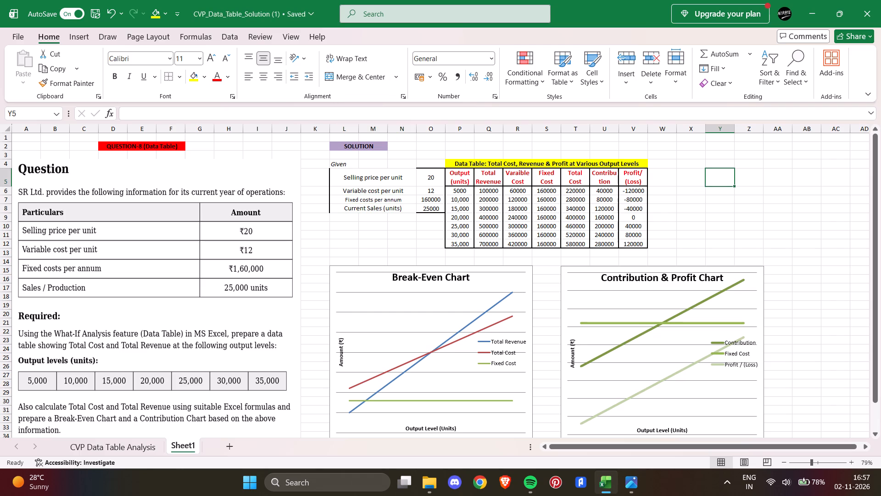
Move the data table with its title from P4:V12 to the range starting at W4.
{"action": "left_click_drag", "start_coordinate": [452, 164], "coordinate": [558, 240]}
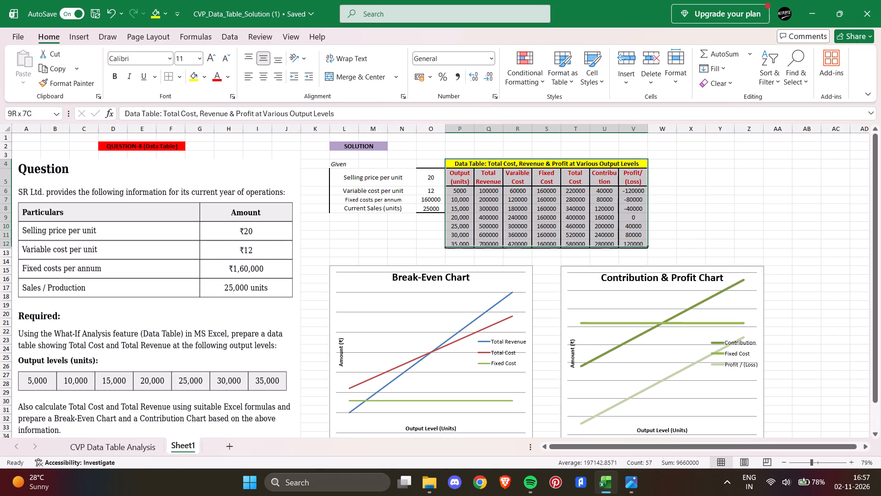
{"action": "left_click_drag", "start_coordinate": [558, 240], "coordinate": [560, 242]}
{"action": "key", "text": "ctrl+x"}
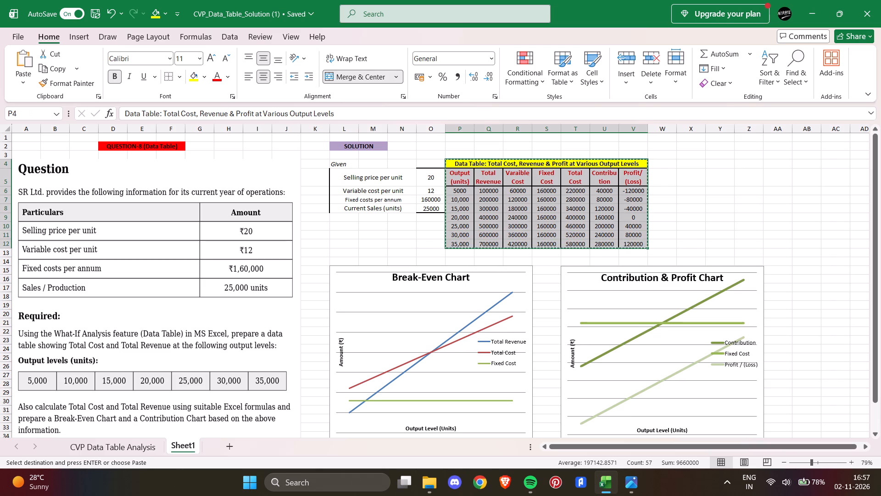
{"action": "left_click", "coordinate": [485, 165]}
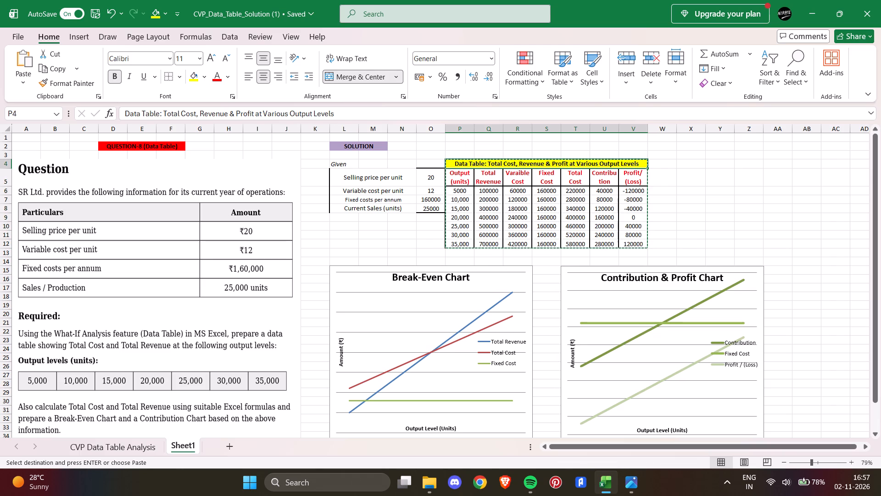
{"action": "left_click", "coordinate": [485, 165]}
{"action": "left_click", "coordinate": [662, 164]}
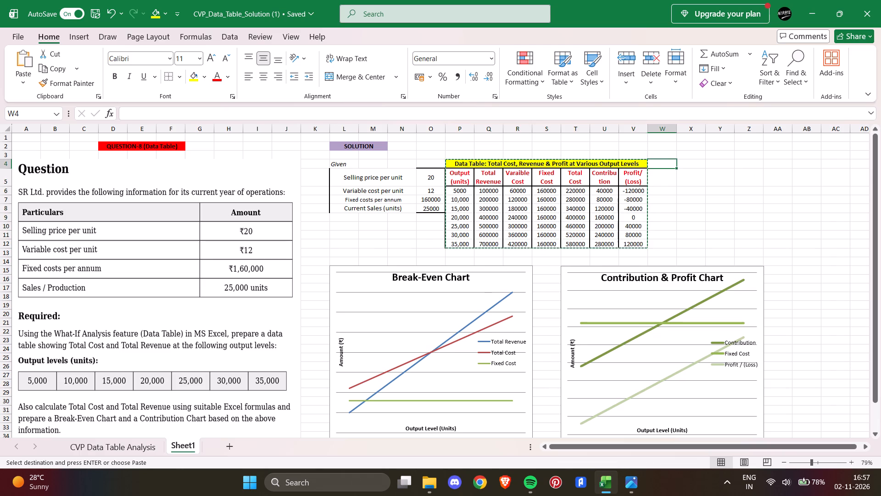
{"action": "key", "text": "ctrl+v"}
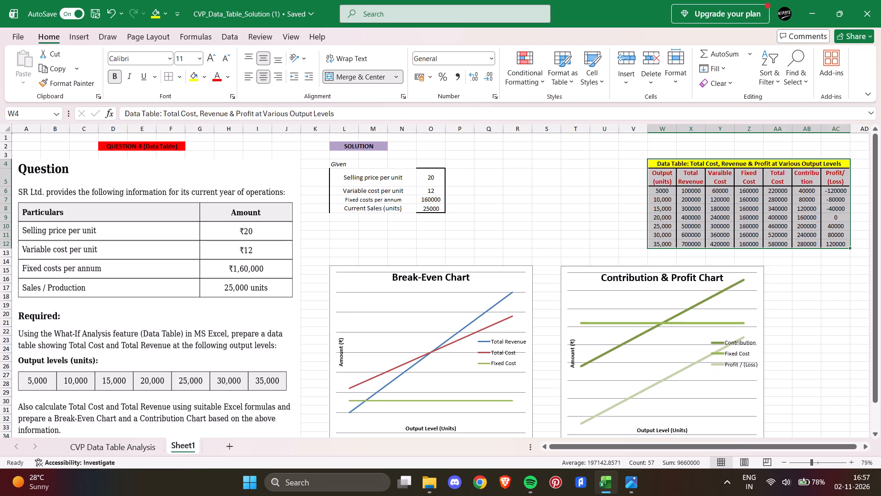
Move the data table with its title from W4 back to start at Q4, leaving column P as a gap.
{"action": "left_click_drag", "start_coordinate": [652, 162], "coordinate": [789, 246]}
{"action": "key", "text": "ctrl+x"}
{"action": "left_click", "coordinate": [495, 165]}
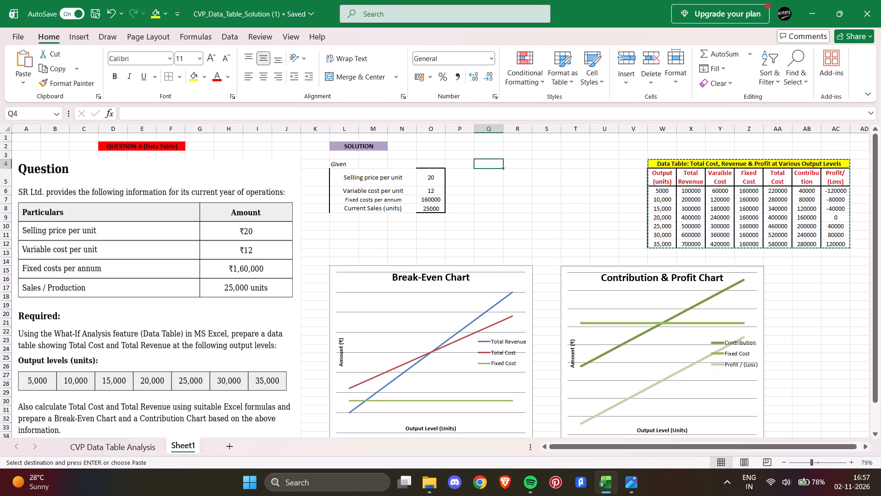
{"action": "key", "text": "ctrl+v"}
{"action": "left_click", "coordinate": [469, 258]}
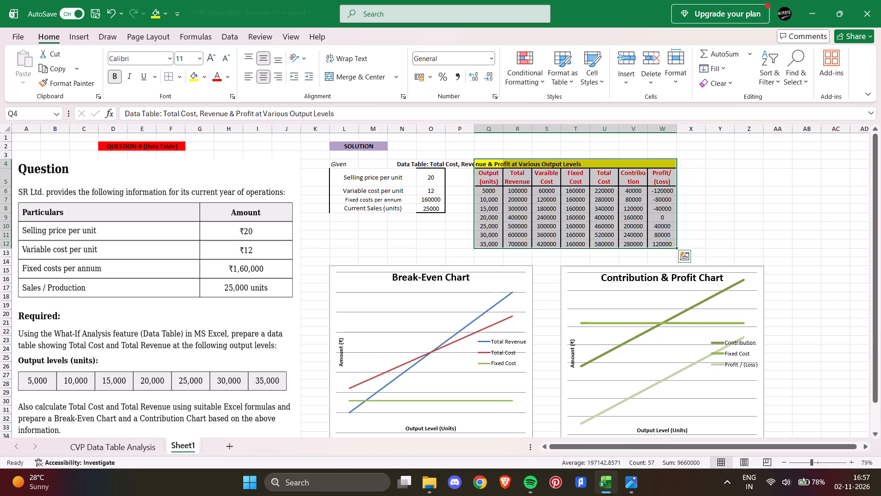
Merge and centre the data table title across Q4:W4.
{"action": "left_click", "coordinate": [494, 166]}
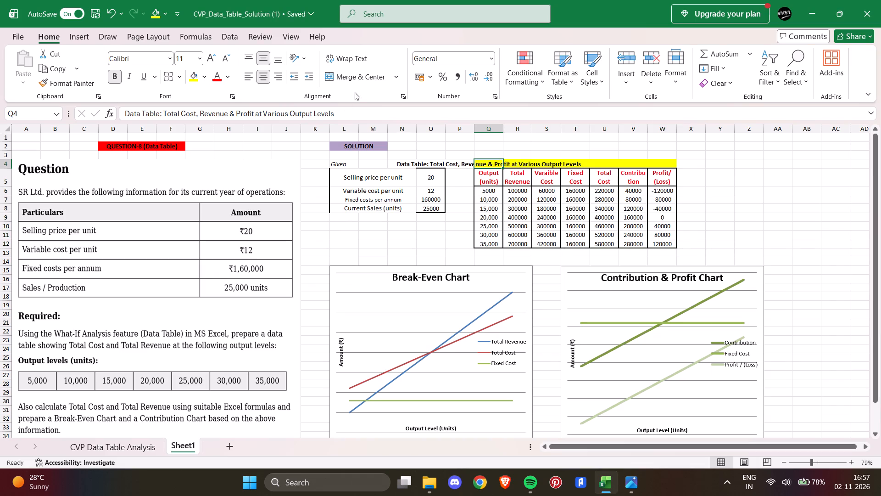
{"action": "left_click_drag", "start_coordinate": [491, 163], "coordinate": [658, 161]}
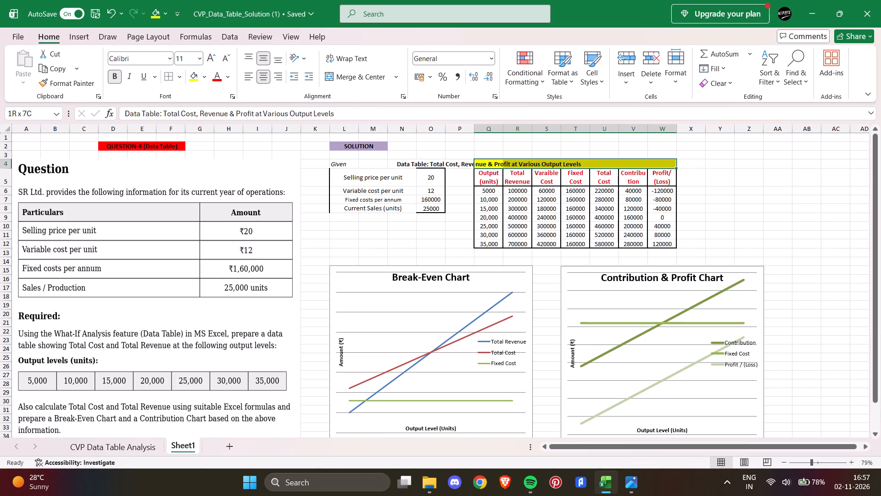
{"action": "left_click_drag", "start_coordinate": [658, 161], "coordinate": [659, 161]}
{"action": "left_click", "coordinate": [354, 79]}
{"action": "left_click", "coordinate": [734, 181]}
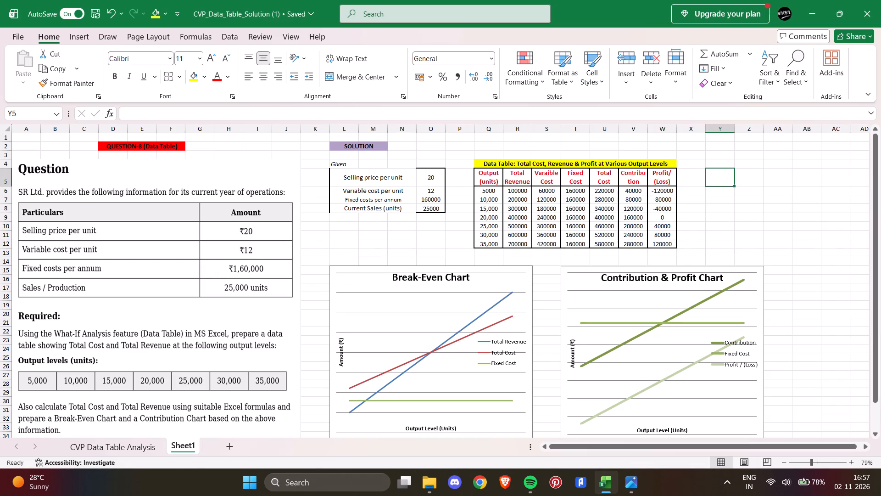
Apply a thick outside border around the Given table in L5:O8.
{"action": "left_click_drag", "start_coordinate": [335, 172], "coordinate": [426, 206]}
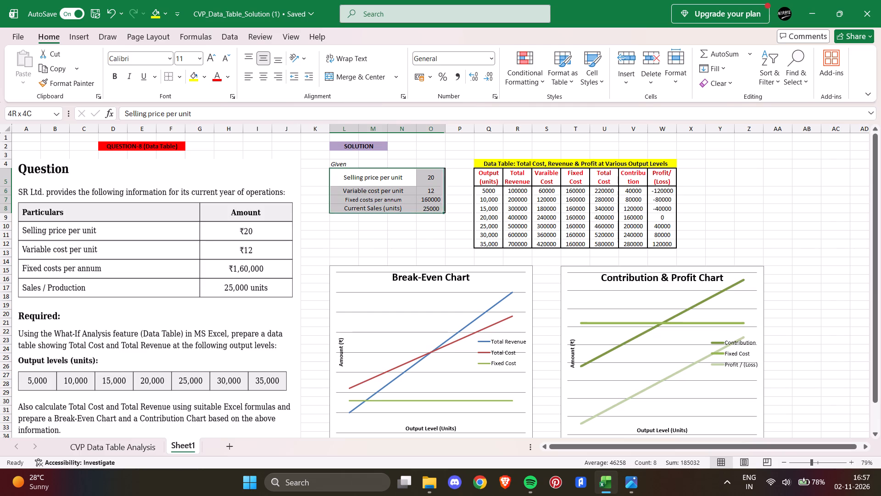
{"action": "left_click_drag", "start_coordinate": [426, 206], "coordinate": [431, 209]}
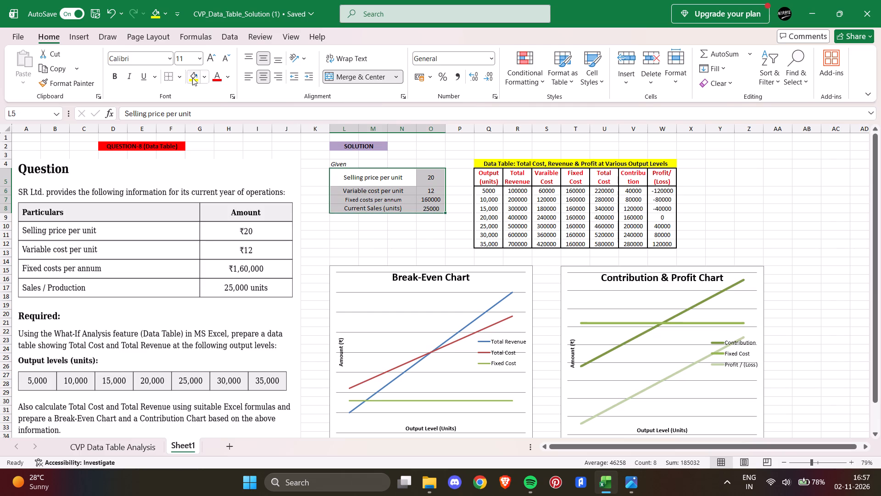
{"action": "left_click", "coordinate": [179, 77]}
{"action": "left_click", "coordinate": [217, 225]}
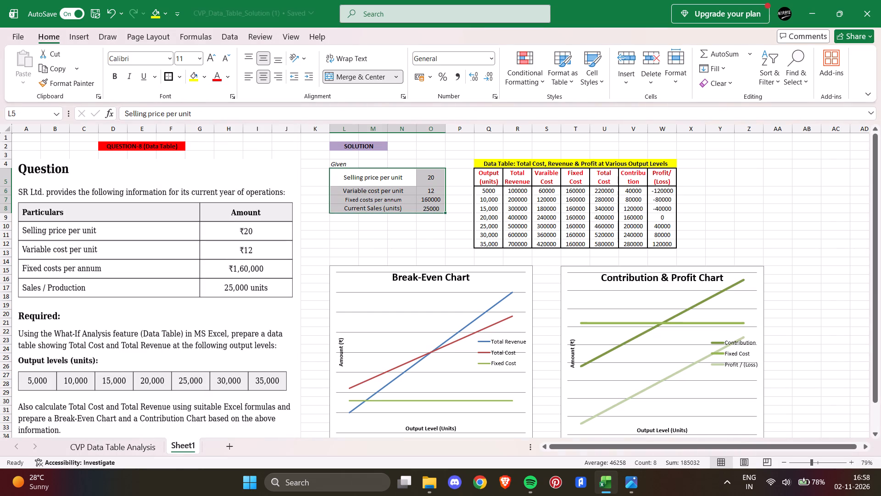
{"action": "left_click", "coordinate": [718, 182]}
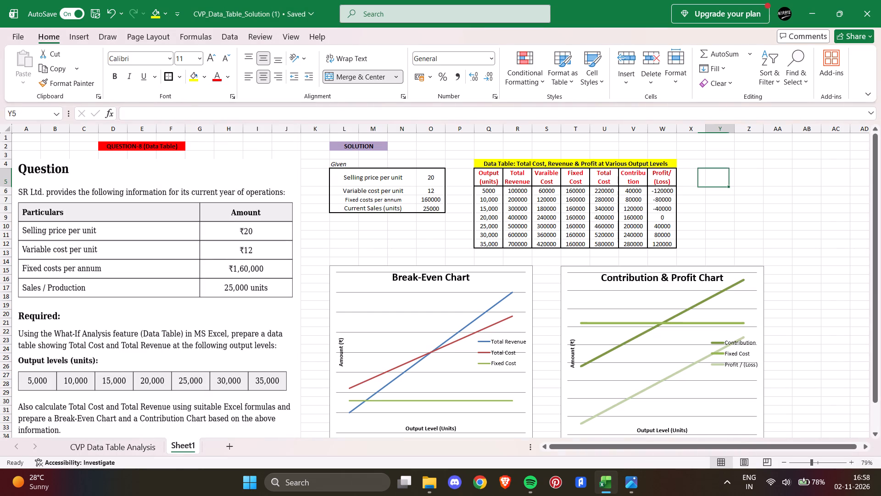
Apply the same thick outside border around the Given values in O5:O8.
{"action": "left_click_drag", "start_coordinate": [425, 173], "coordinate": [435, 197]}
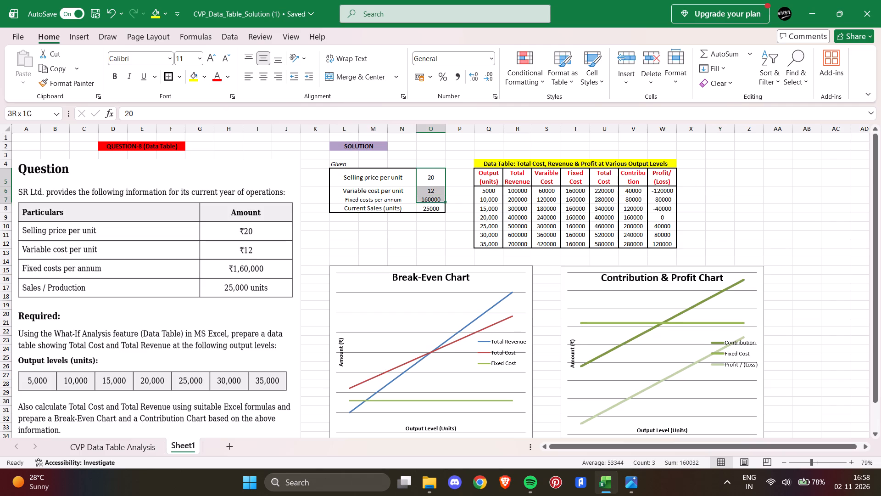
{"action": "left_click_drag", "start_coordinate": [435, 197], "coordinate": [436, 205]}
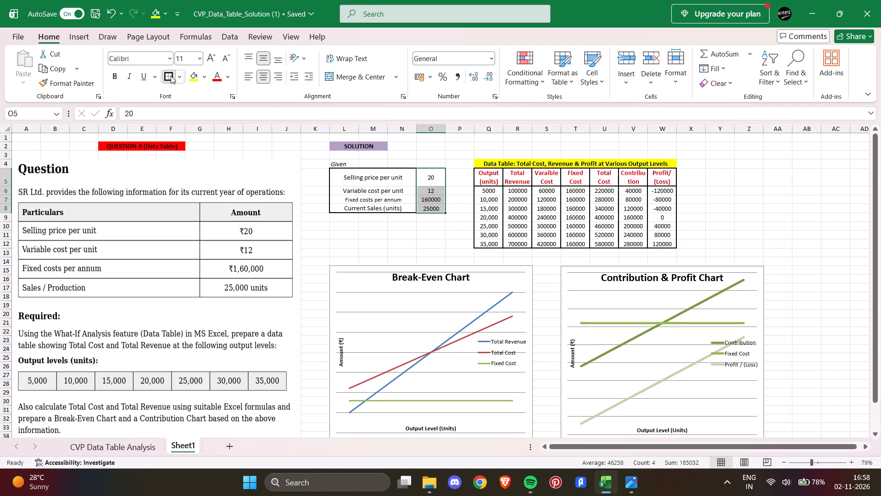
{"action": "left_click", "coordinate": [171, 76]}
{"action": "left_click", "coordinate": [871, 209]}
{"action": "left_click", "coordinate": [850, 212]}
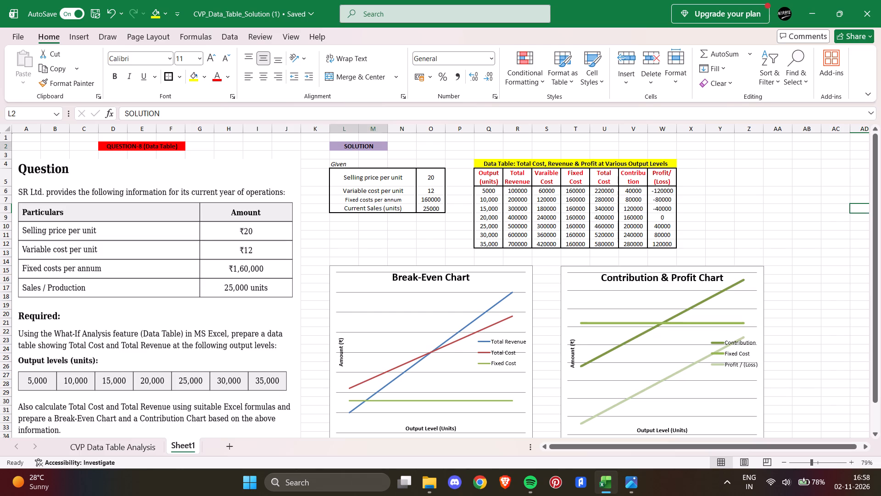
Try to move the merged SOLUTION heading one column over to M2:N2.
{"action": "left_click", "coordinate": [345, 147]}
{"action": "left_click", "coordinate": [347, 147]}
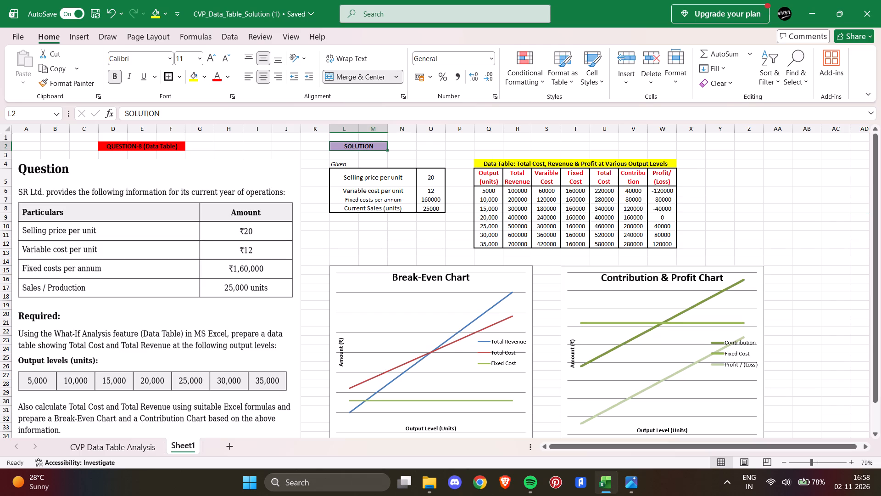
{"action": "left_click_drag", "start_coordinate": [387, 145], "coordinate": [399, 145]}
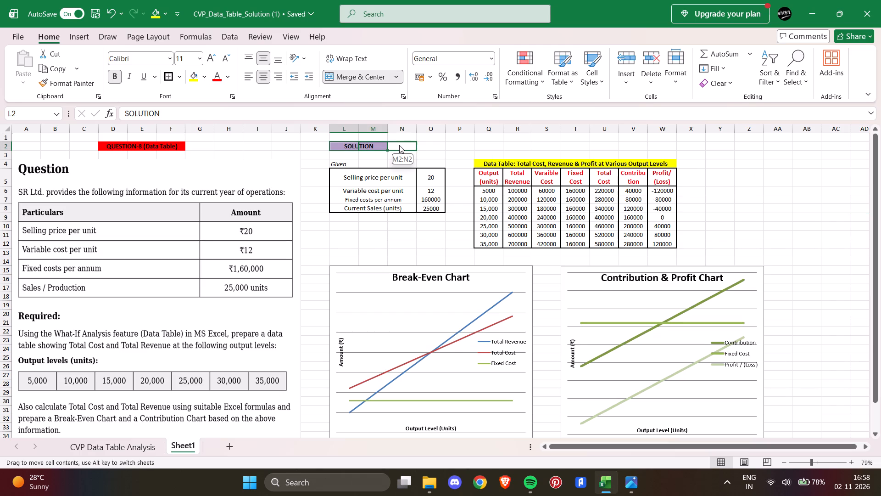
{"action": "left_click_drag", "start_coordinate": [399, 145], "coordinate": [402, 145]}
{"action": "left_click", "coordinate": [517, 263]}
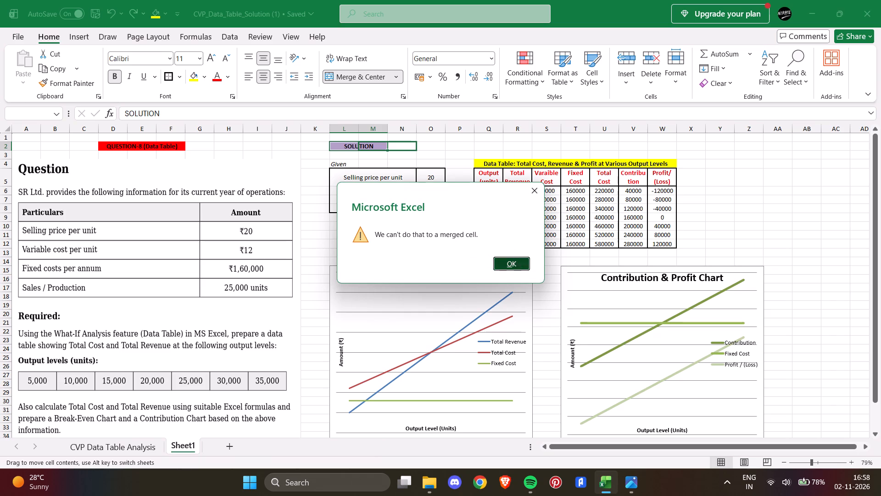
Cut the merged SOLUTION heading from L2:M2 and paste it into N2:O2.
{"action": "left_click_drag", "start_coordinate": [388, 148], "coordinate": [402, 147]}
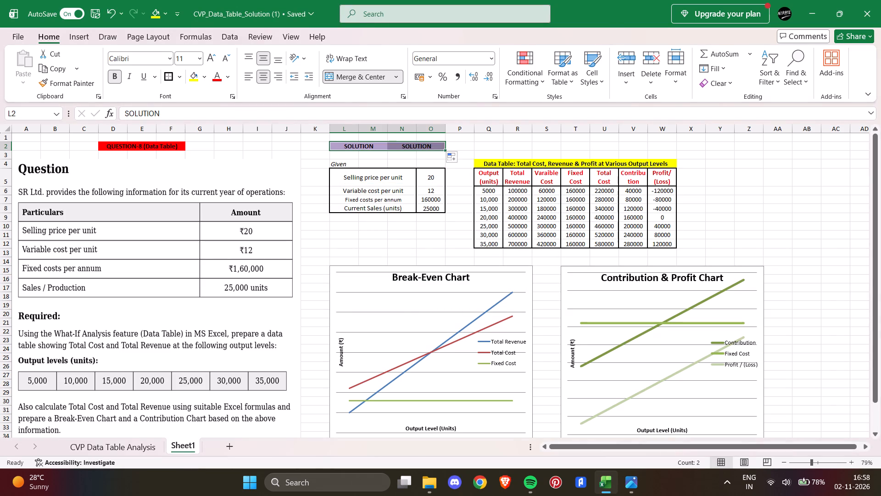
{"action": "key", "text": "ctrl+z"}
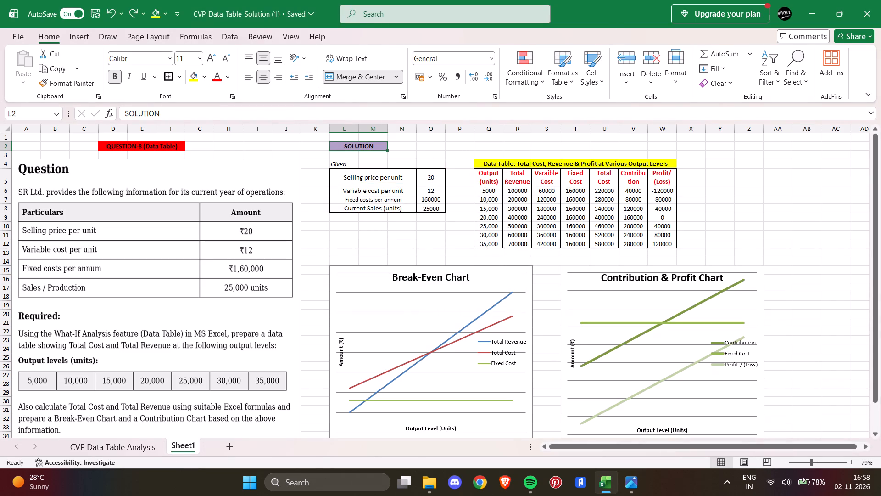
{"action": "key", "text": "ctrl+x"}
{"action": "left_click", "coordinate": [398, 146]}
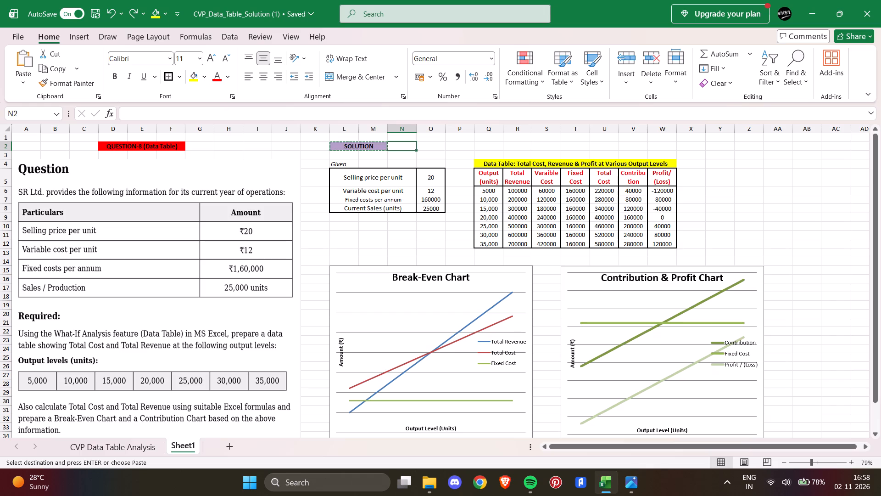
{"action": "left_click", "coordinate": [373, 146]}
{"action": "left_click", "coordinate": [401, 147]}
{"action": "key", "text": "ctrl+v"}
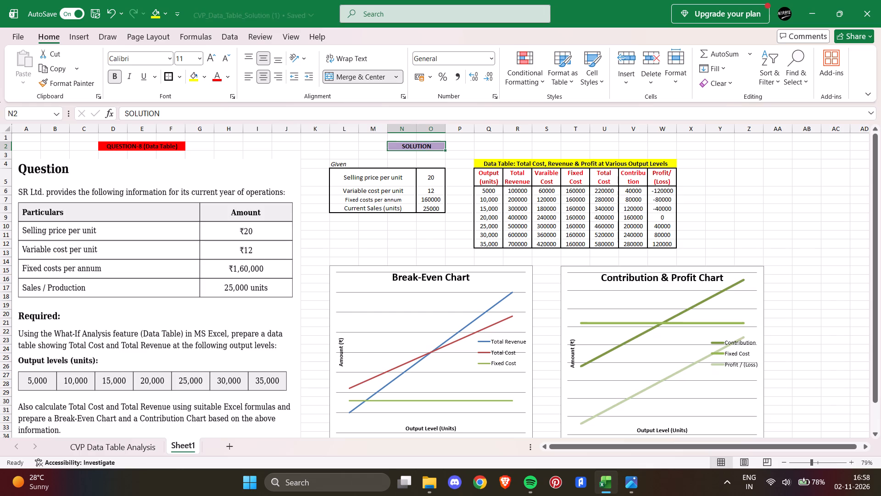
Move the SOLUTION heading from N2:O2 to M2:N2 and merge and centre it across those two cells.
{"action": "left_click", "coordinate": [374, 148]}
{"action": "left_click", "coordinate": [402, 147]}
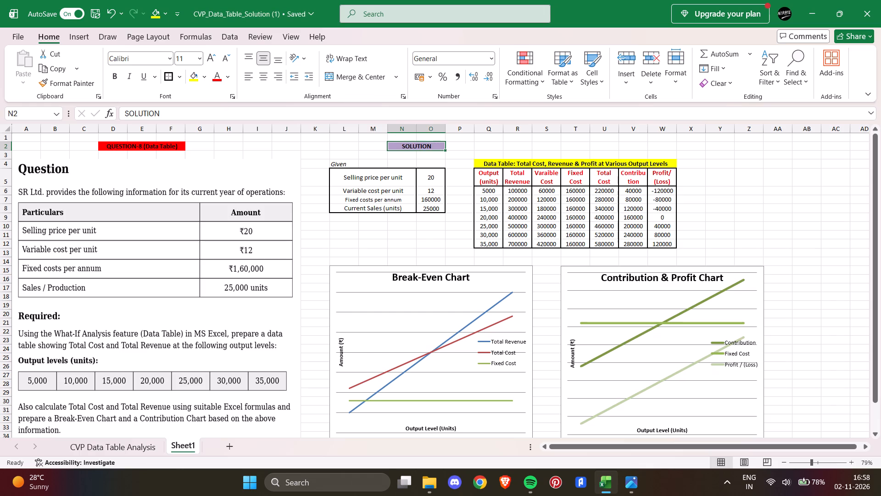
{"action": "key", "text": "ctrl+x"}
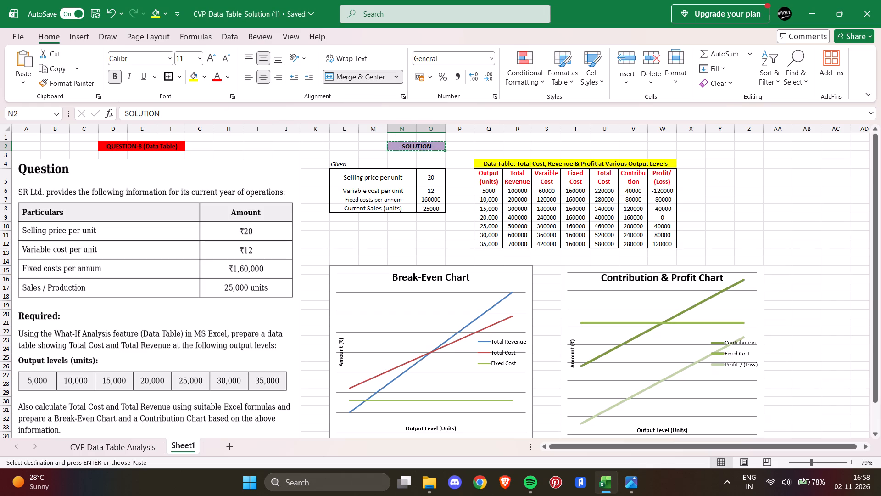
{"action": "left_click", "coordinate": [373, 144]}
{"action": "key", "text": "ctrl+v"}
{"action": "left_click", "coordinate": [468, 258]}
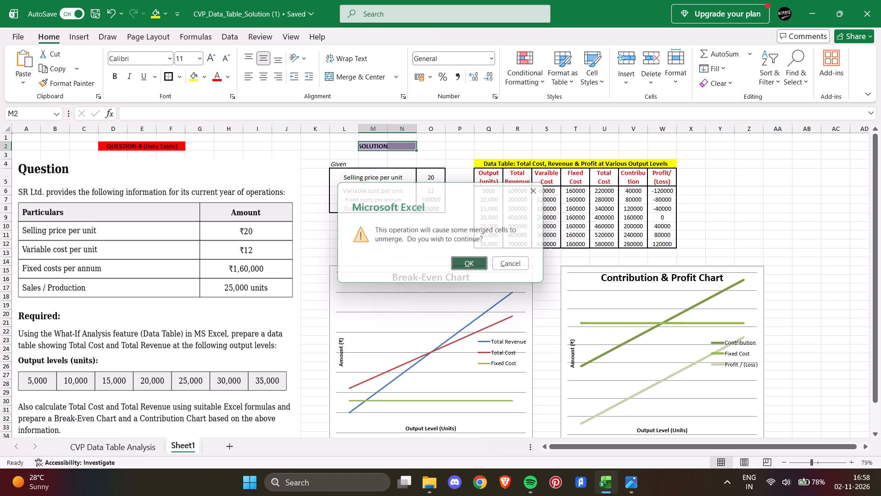
{"action": "double_click", "coordinate": [369, 78]}
{"action": "left_click", "coordinate": [369, 78]}
{"action": "left_click", "coordinate": [464, 156]}
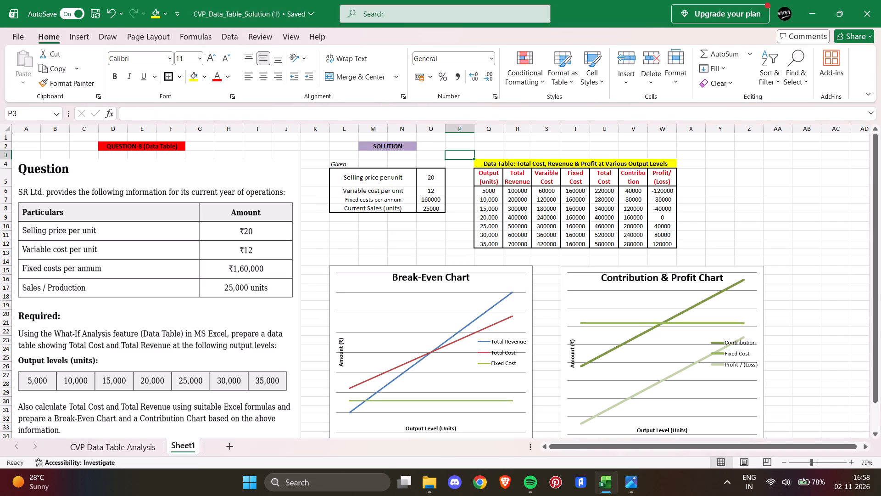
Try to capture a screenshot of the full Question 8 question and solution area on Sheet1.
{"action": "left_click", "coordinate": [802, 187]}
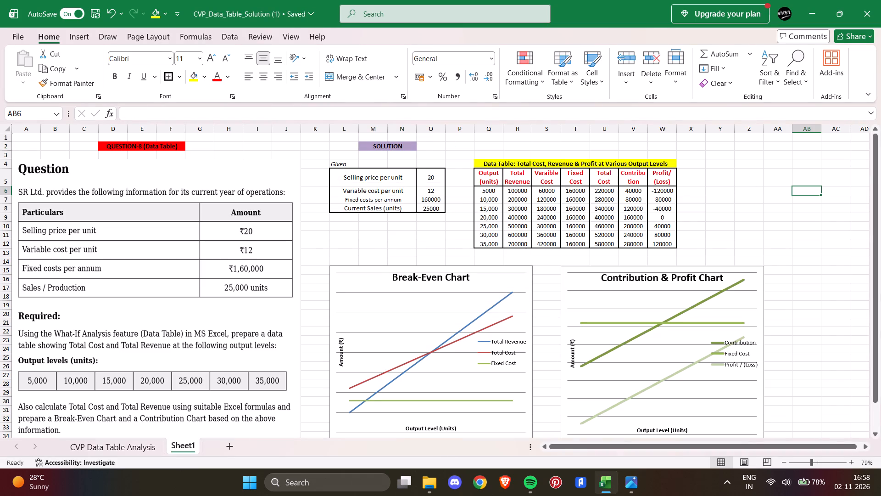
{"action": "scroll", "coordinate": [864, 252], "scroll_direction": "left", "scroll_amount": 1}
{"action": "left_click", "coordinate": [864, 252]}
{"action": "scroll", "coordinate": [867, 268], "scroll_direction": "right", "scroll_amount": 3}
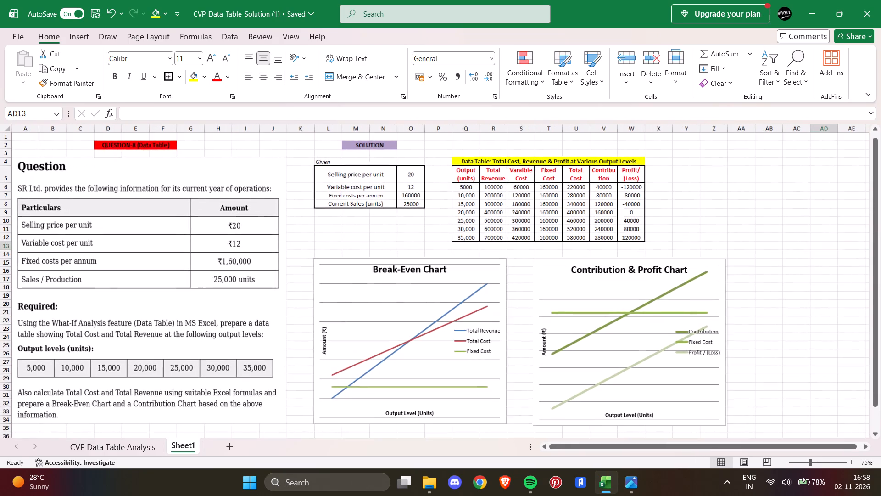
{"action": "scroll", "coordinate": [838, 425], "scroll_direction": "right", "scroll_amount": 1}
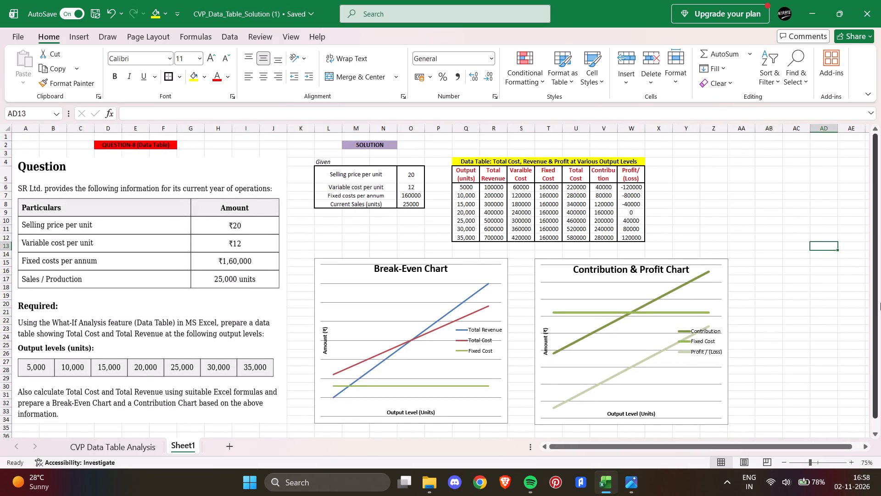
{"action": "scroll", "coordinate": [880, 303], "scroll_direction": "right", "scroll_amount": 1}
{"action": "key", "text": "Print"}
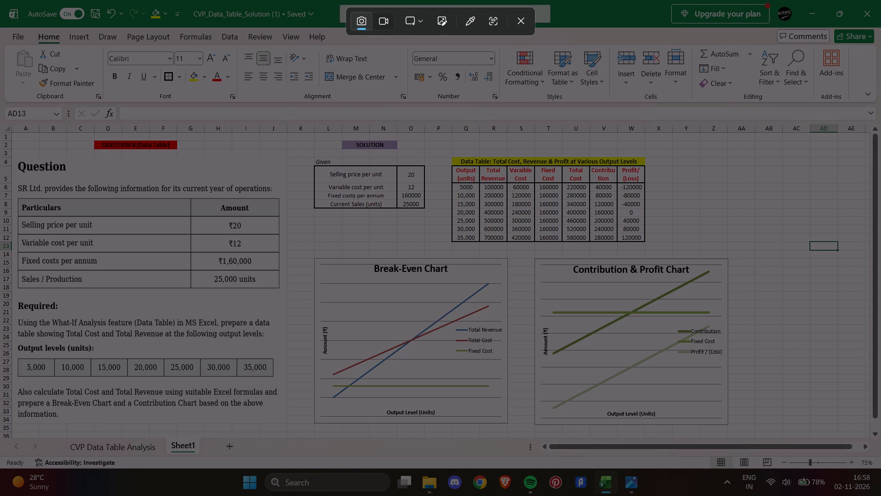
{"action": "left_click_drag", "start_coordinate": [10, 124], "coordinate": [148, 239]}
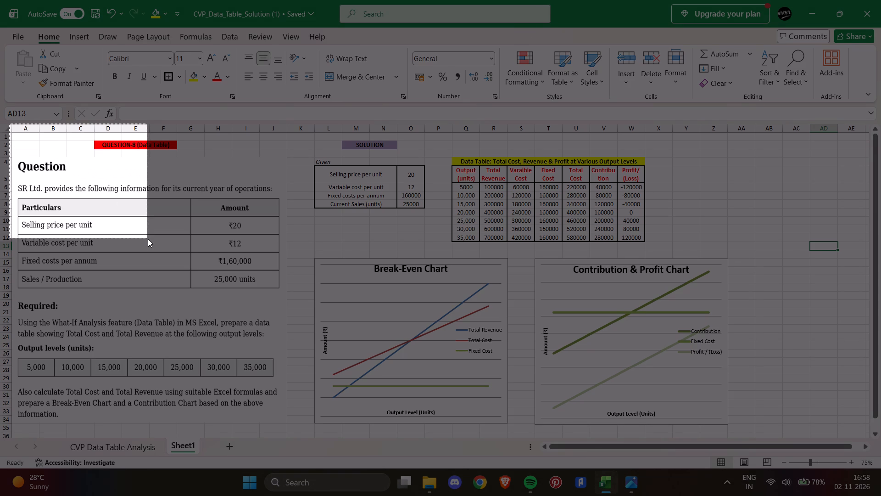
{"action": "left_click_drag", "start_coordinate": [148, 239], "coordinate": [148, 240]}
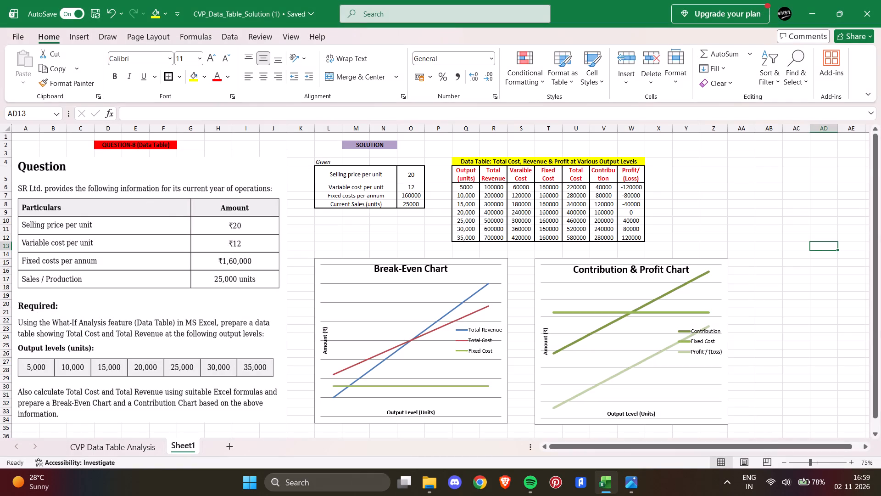
Capture a screenshot of Sheet1 from column A to AA, including the question, Given table, data table and both charts.
{"action": "key", "text": "Print"}
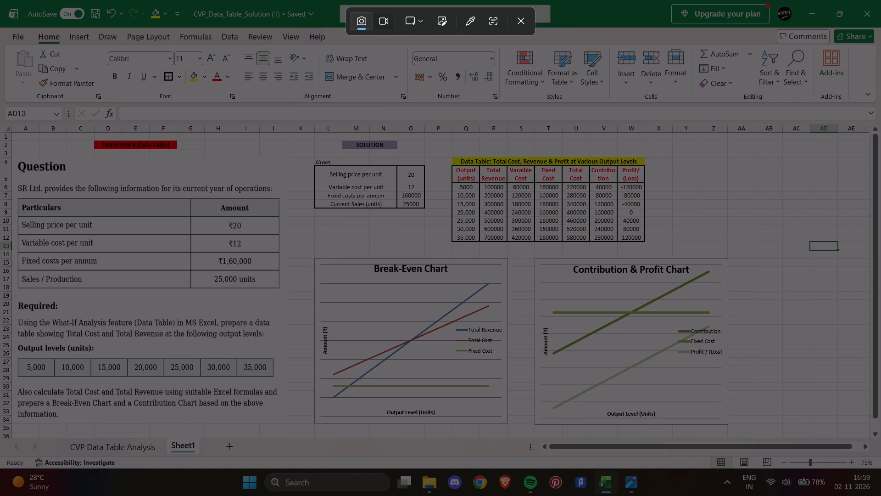
{"action": "left_click_drag", "start_coordinate": [11, 123], "coordinate": [316, 340]}
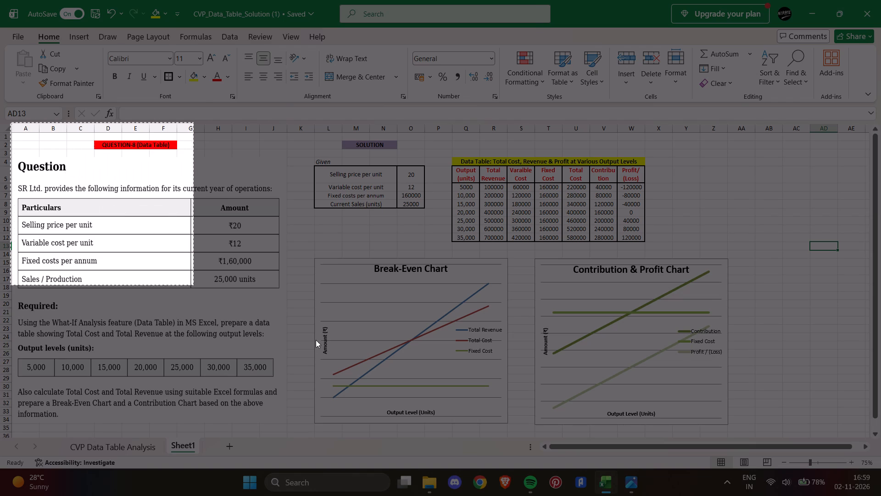
{"action": "left_click_drag", "start_coordinate": [316, 340], "coordinate": [765, 437]}
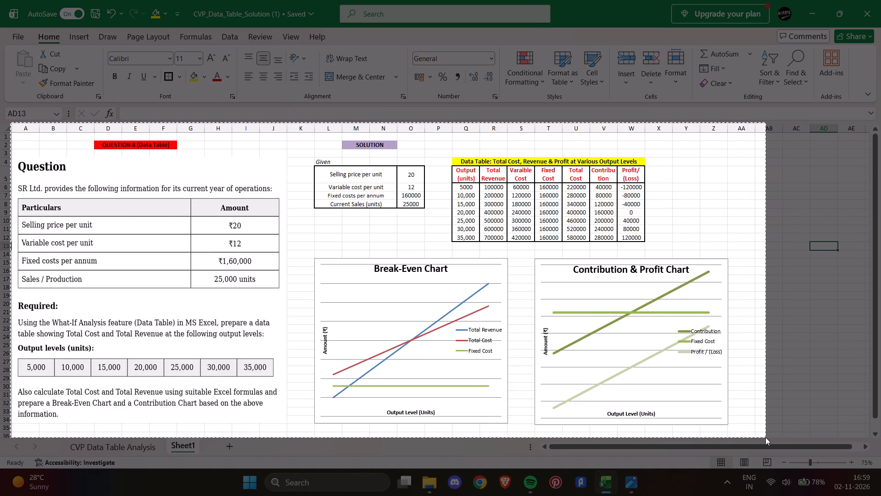
{"action": "left_click_drag", "start_coordinate": [765, 437], "coordinate": [756, 431]}
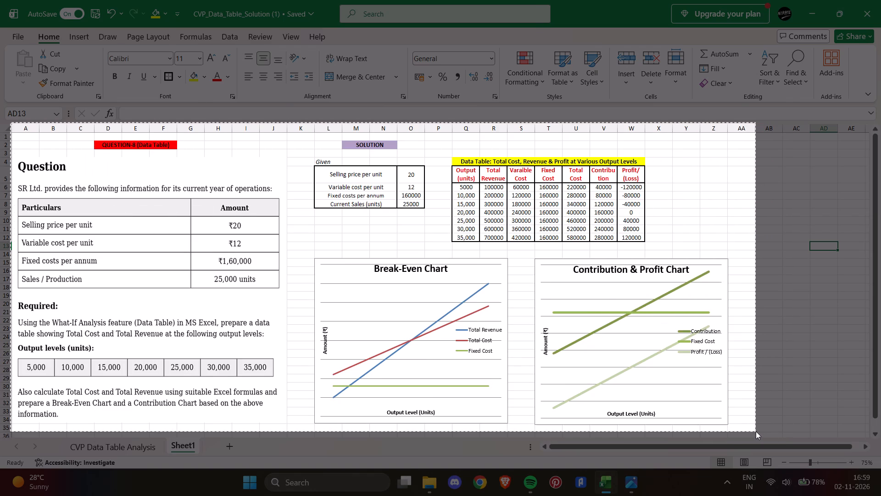
{"action": "left_click_drag", "start_coordinate": [756, 431], "coordinate": [755, 436]}
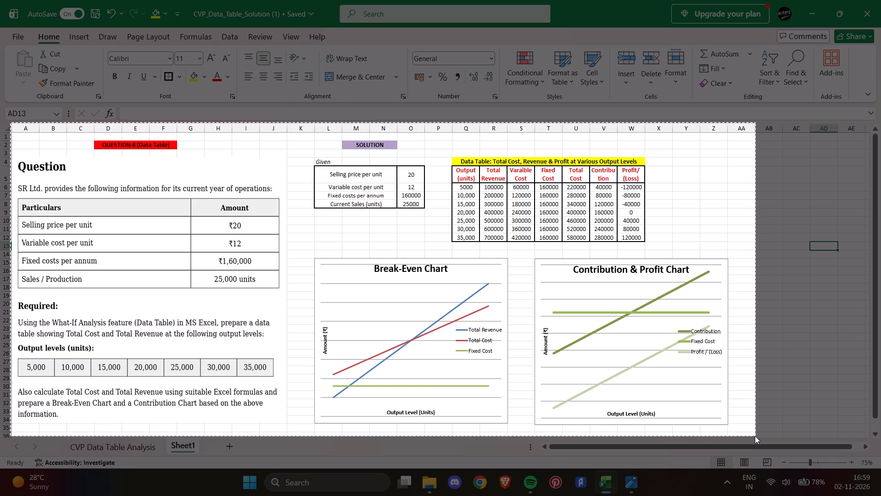
{"action": "left_click_drag", "start_coordinate": [755, 436], "coordinate": [753, 433]}
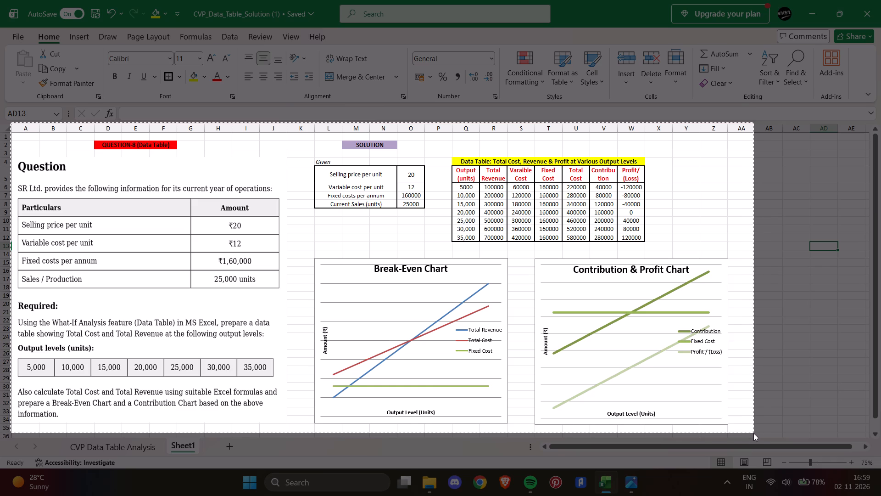
{"action": "left_click_drag", "start_coordinate": [753, 433], "coordinate": [756, 432]}
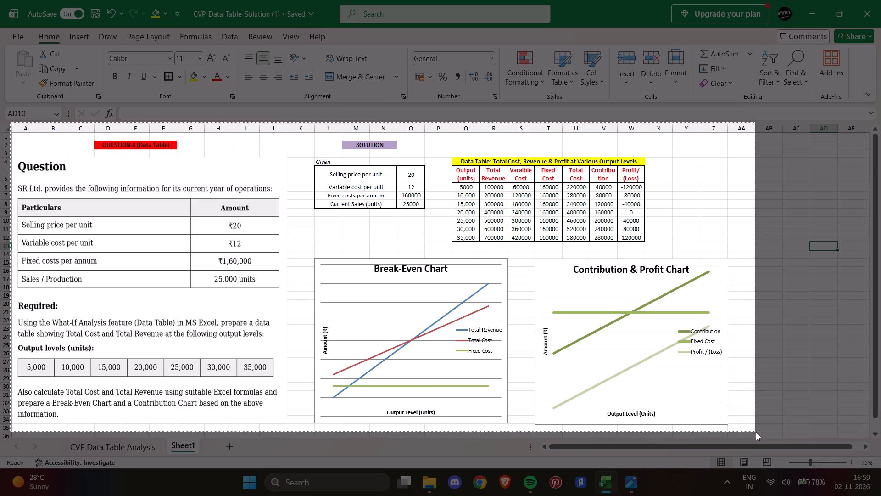
{"action": "left_click_drag", "start_coordinate": [756, 432], "coordinate": [755, 434]}
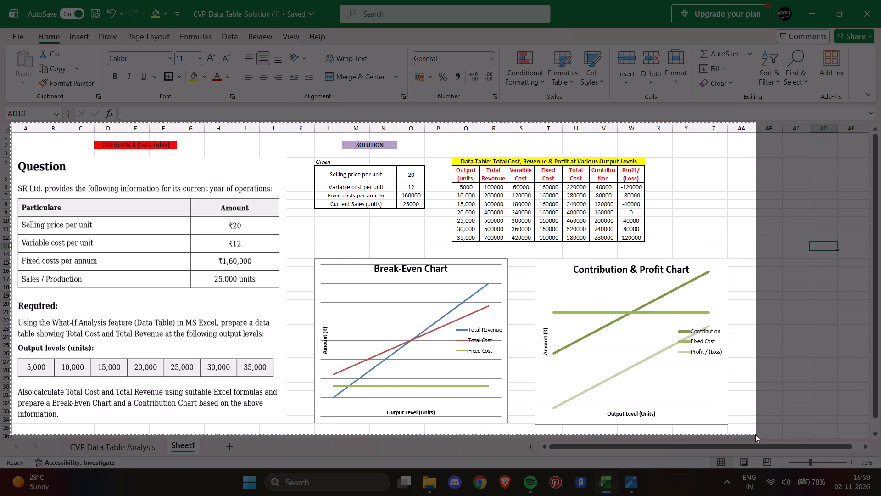
{"action": "left_click_drag", "start_coordinate": [755, 434], "coordinate": [755, 432]}
Switch to File Explorer and review the earlier question screenshots in the FINAL FILE folder, starting from QUE-1.
{"action": "left_click", "coordinate": [430, 481]}
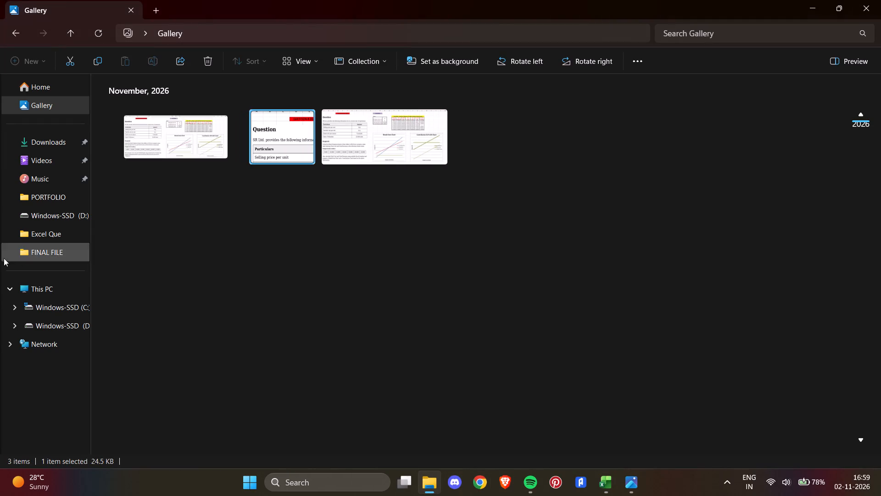
{"action": "left_click", "coordinate": [36, 254]}
{"action": "double_click", "coordinate": [192, 133]}
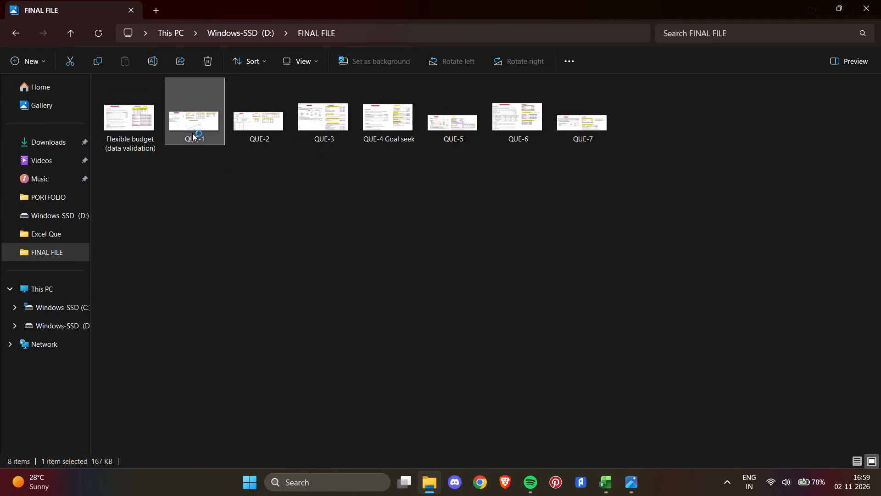
{"action": "key", "text": "Right"}
{"action": "key", "text": "Right"}
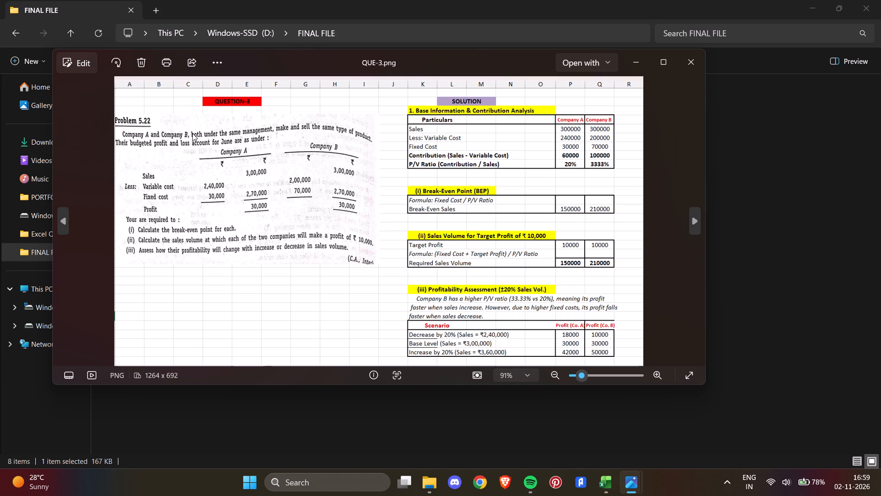
{"action": "key", "text": "Right"}
{"action": "key", "text": "Right"}
{"action": "key", "text": "Right"}
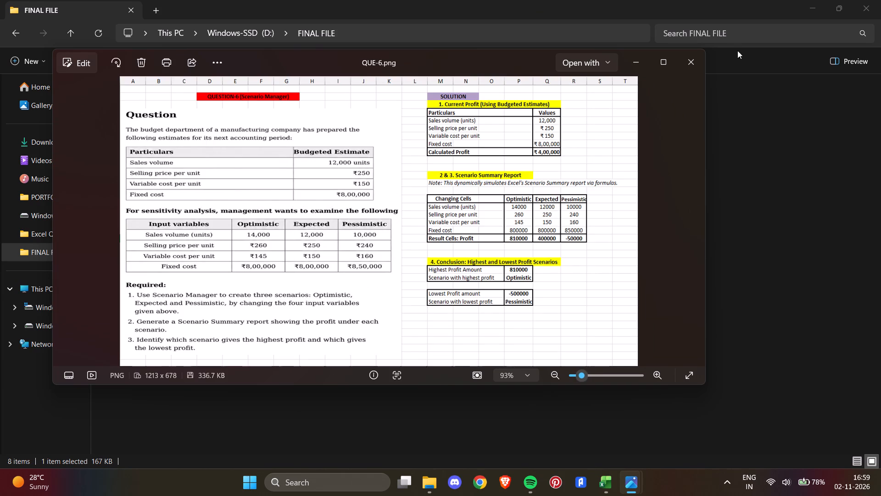
{"action": "left_click", "coordinate": [697, 59]}
Delete the older full Question 8 screenshot from the Gallery.
{"action": "left_click", "coordinate": [62, 100]}
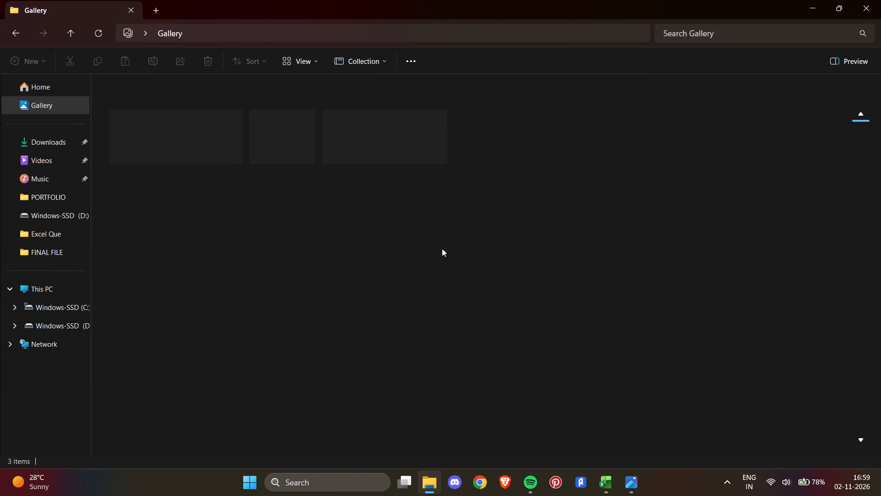
{"action": "left_click_drag", "start_coordinate": [483, 224], "coordinate": [340, 130]}
{"action": "left_click", "coordinate": [421, 162]}
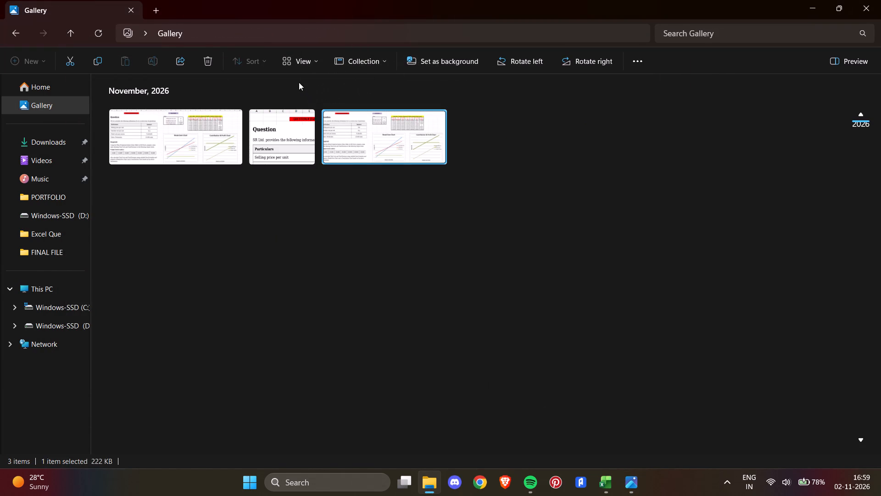
{"action": "left_click", "coordinate": [204, 52]}
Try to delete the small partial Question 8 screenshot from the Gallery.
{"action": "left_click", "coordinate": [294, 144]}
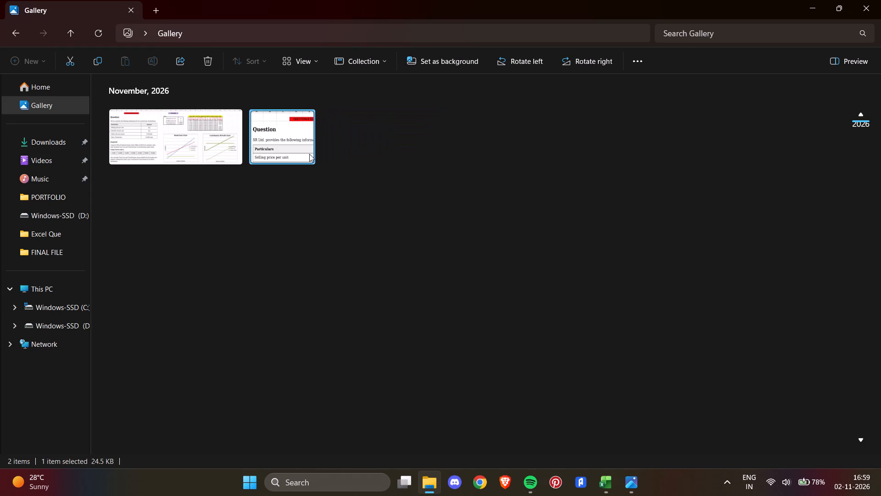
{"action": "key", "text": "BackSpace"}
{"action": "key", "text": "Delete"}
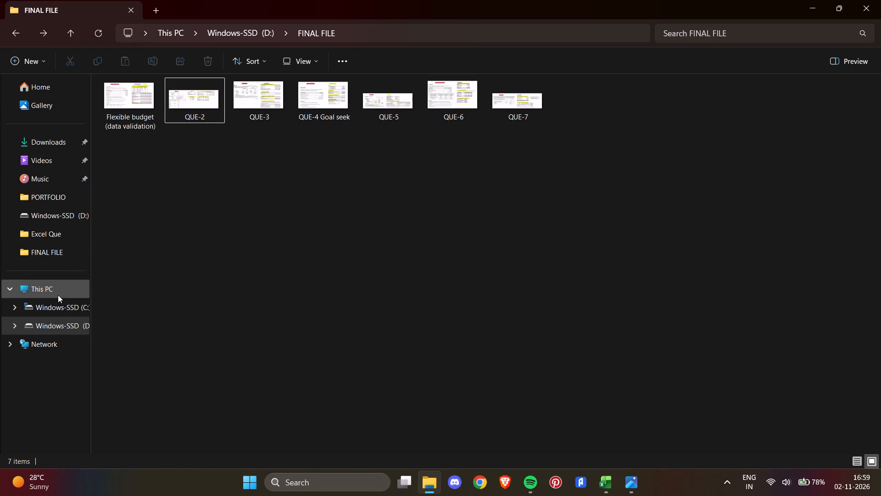
Look through the FINAL FILE and Excel Que folders and open the new full Question 8 screenshot from the Gallery for review.
{"action": "left_click", "coordinate": [64, 255]}
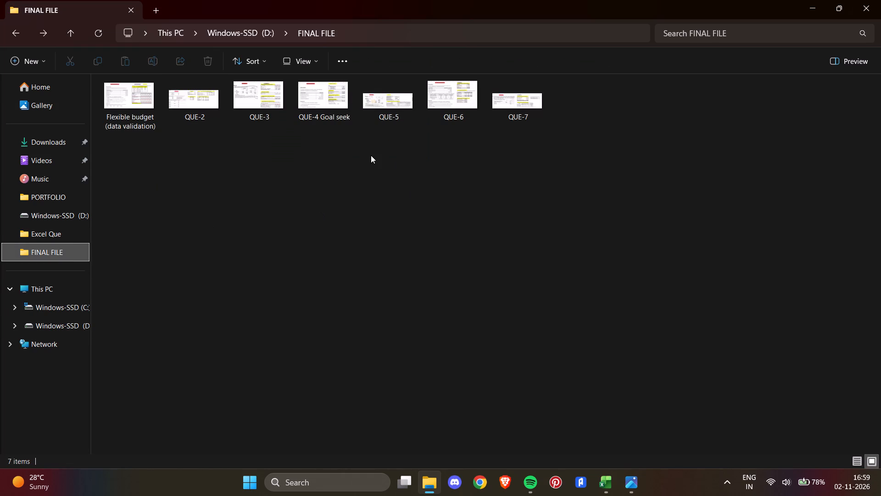
{"action": "left_click", "coordinate": [56, 236]}
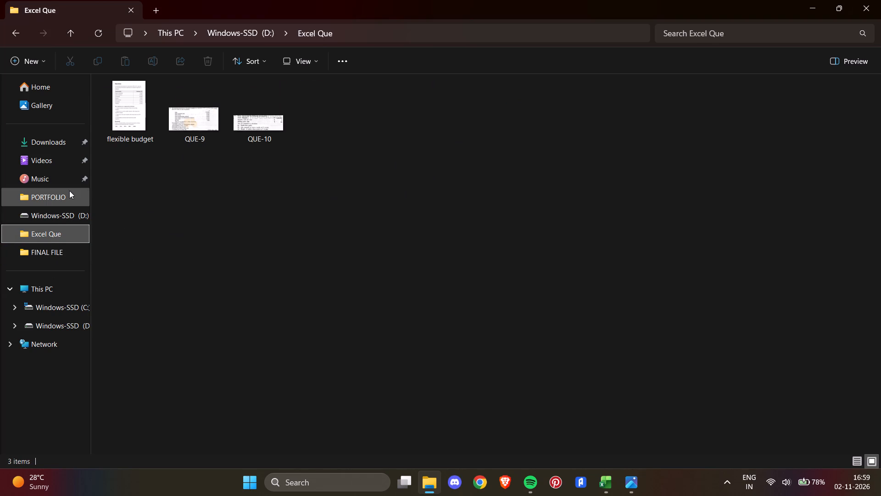
{"action": "left_click", "coordinate": [69, 113]}
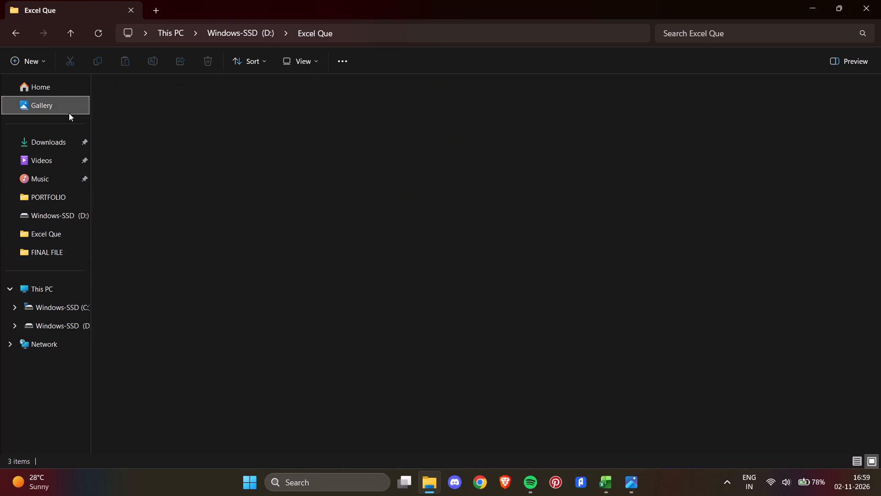
{"action": "double_click", "coordinate": [180, 139]}
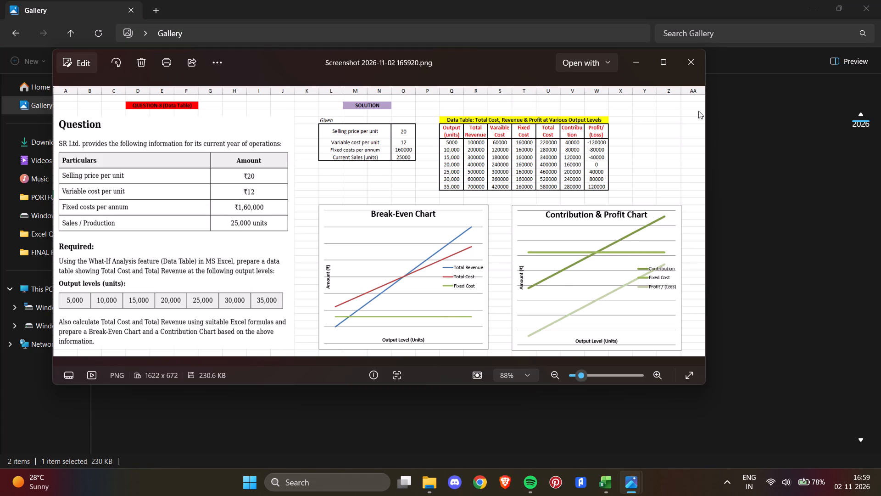
Close the image preview and move the new full Question 8 screenshot from the Gallery into the FINAL FILE folder.
{"action": "left_click", "coordinate": [696, 66]}
{"action": "right_click", "coordinate": [208, 136]}
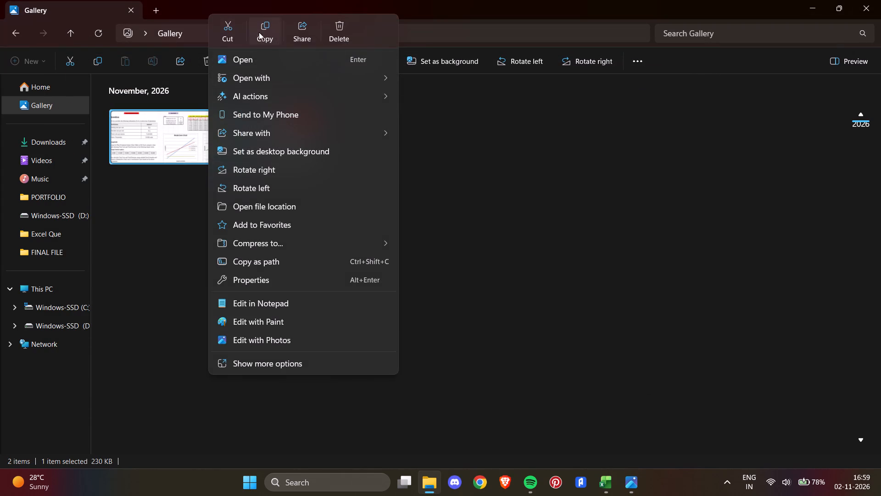
{"action": "left_click", "coordinate": [232, 32]}
{"action": "left_click", "coordinate": [50, 249]}
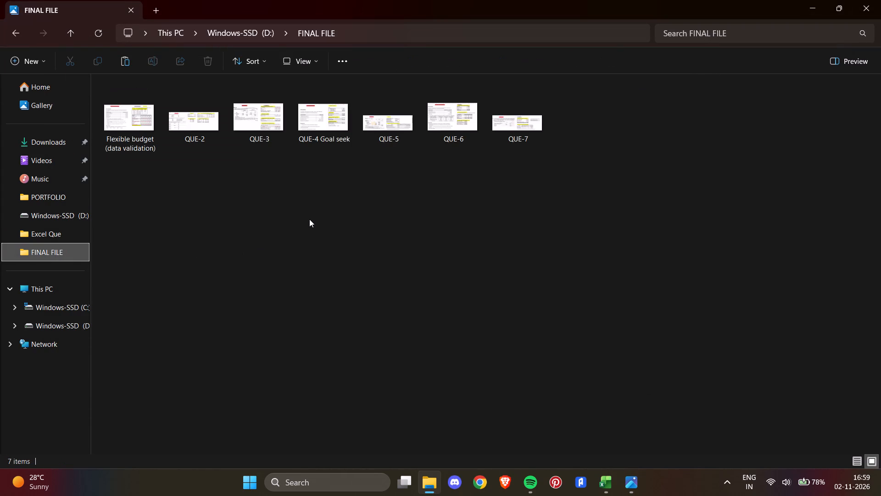
{"action": "key", "text": "ctrl+v"}
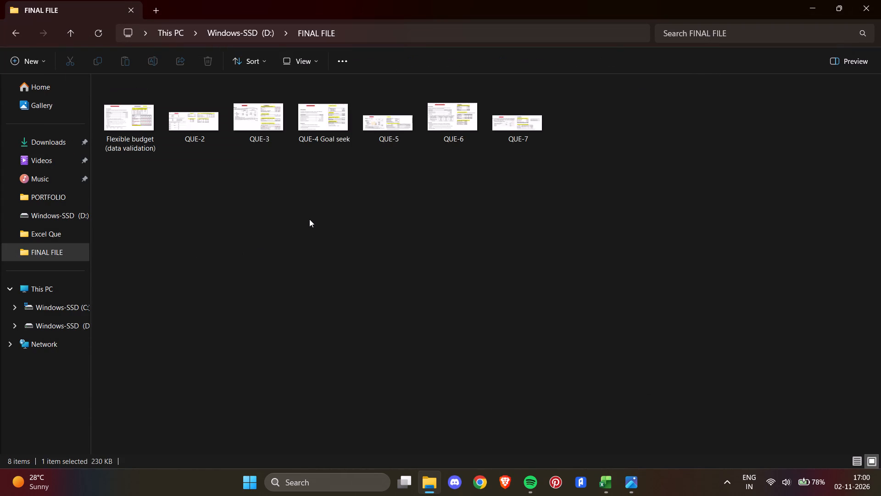
Rename the moved Question 8 screenshot as "QUE-8 (Data table)".
{"action": "key", "text": "F2"}
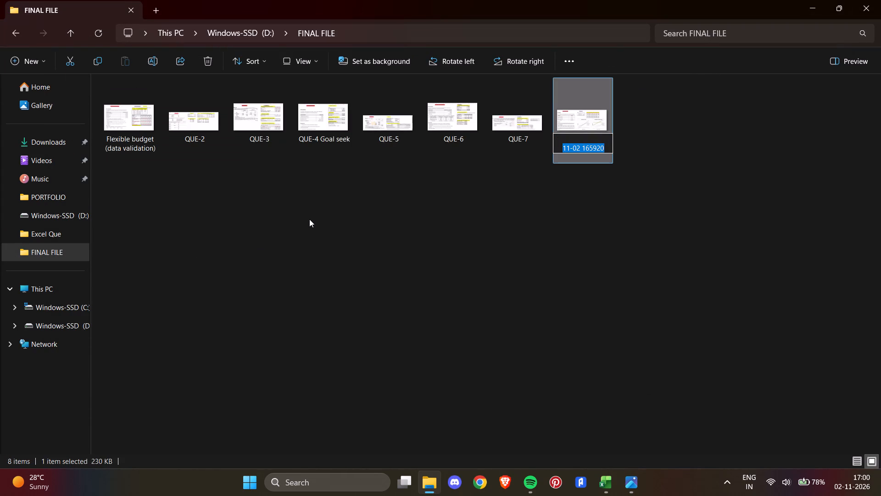
{"action": "key", "text": "q"}
{"action": "type", "text": "UE-8"}
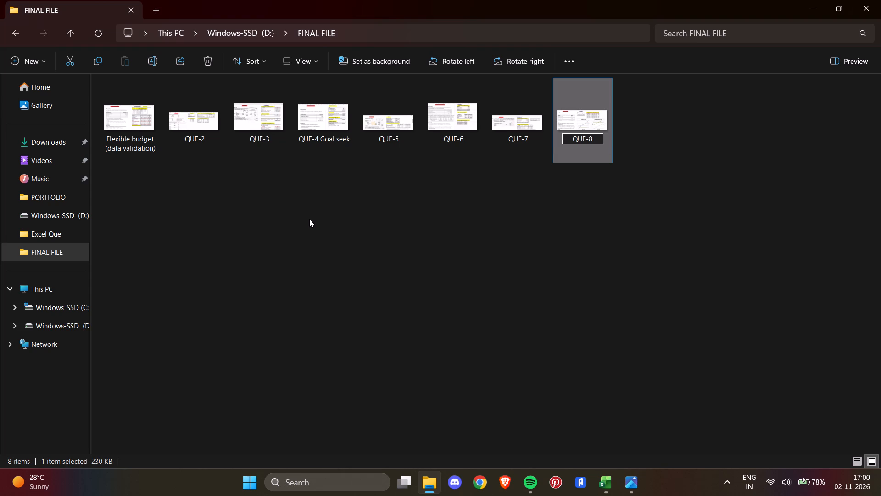
{"action": "key", "text": "space"}
{"action": "type", "text": "ata"}
{"action": "key", "text": "space"}
{"action": "type", "text": "table"}
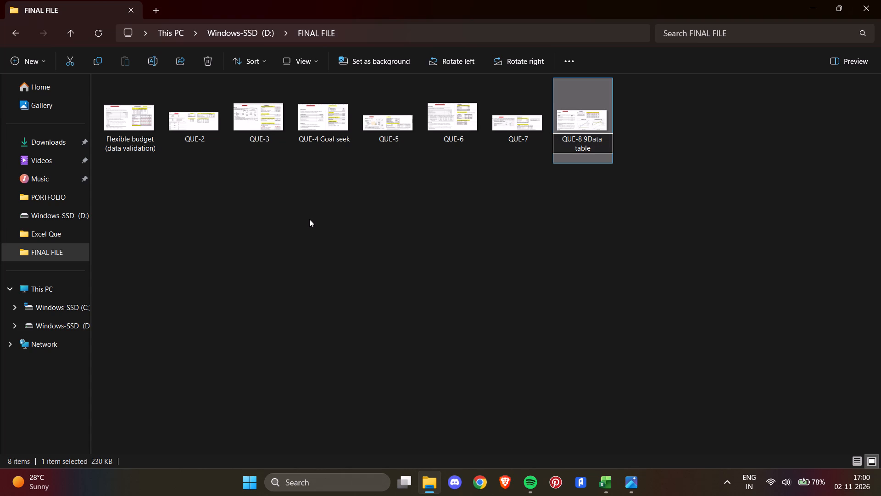
{"action": "key", "text": "shift+parenright"}
{"action": "key", "text": "Left"}
{"action": "key", "text": "Left"}
{"action": "key", "text": "Left"}
{"action": "key", "text": "Left"}
{"action": "key", "text": "Left"}
{"action": "key", "text": "Left"}
{"action": "key", "text": "Left"}
{"action": "key", "text": "Left"}
{"action": "key", "text": "Left"}
{"action": "key", "text": "Left"}
{"action": "key", "text": "Left"}
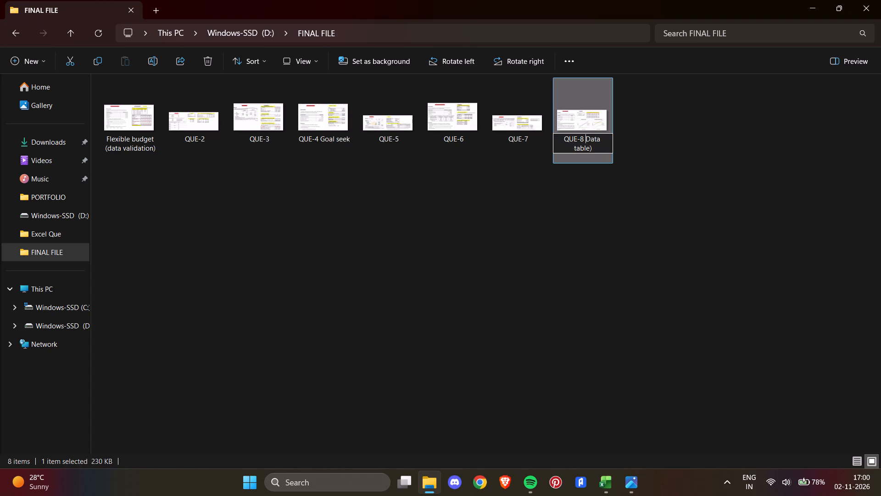
{"action": "key", "text": "BackSpace"}
{"action": "key", "text": "shift+parenleft"}
{"action": "key", "text": "Return"}
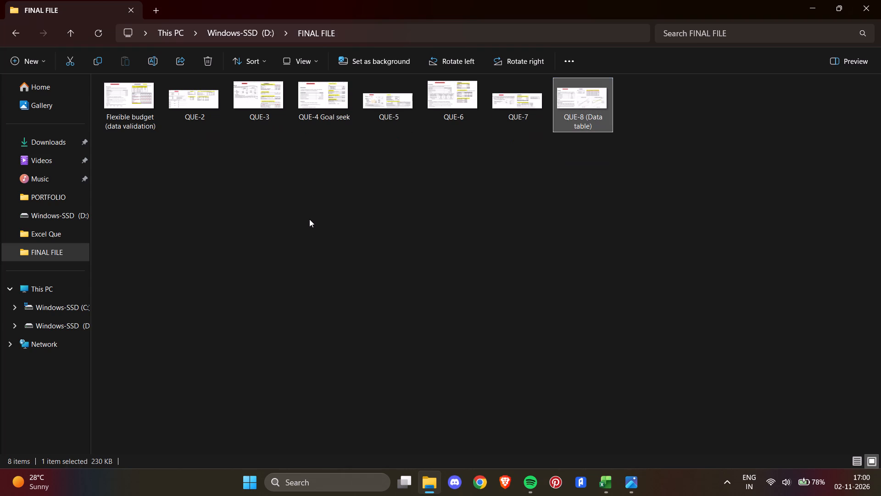
Look through the question screenshots from QUE-2 to QUE-6 to check the Excel feature named in each question's heading.
{"action": "left_click", "coordinate": [454, 196]}
{"action": "double_click", "coordinate": [260, 103]}
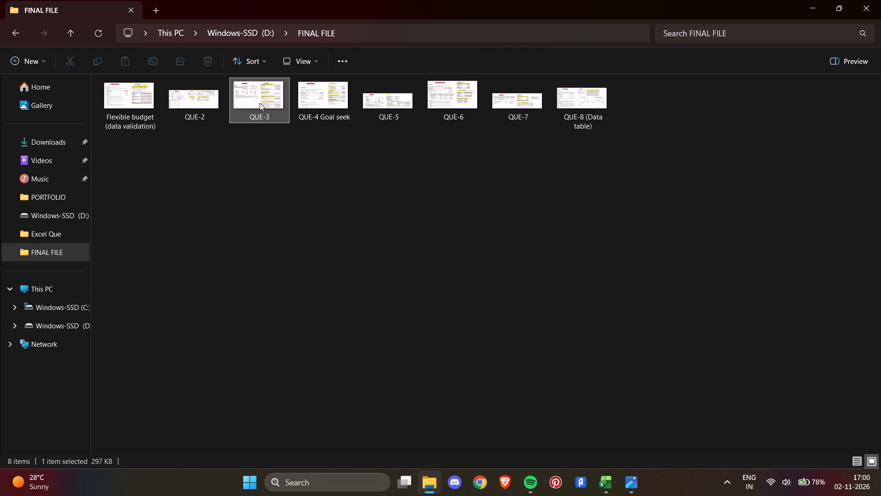
{"action": "key", "text": "Left"}
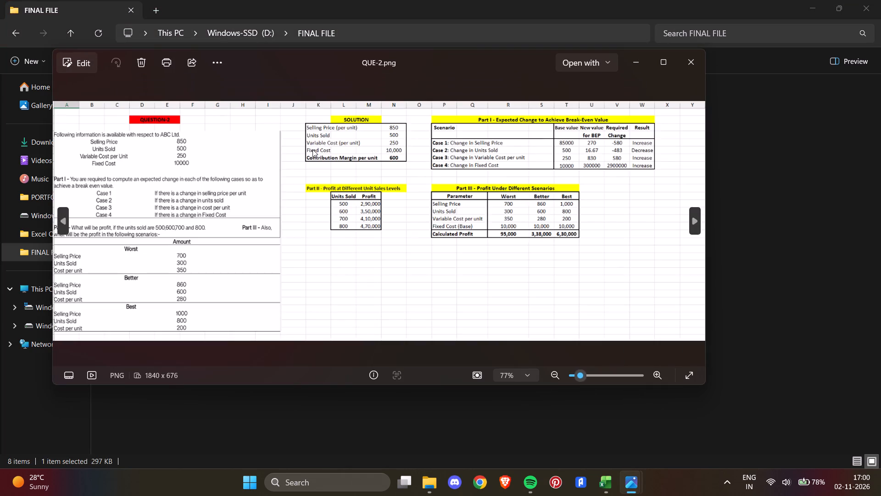
{"action": "key", "text": "Right"}
{"action": "key", "text": "Right"}
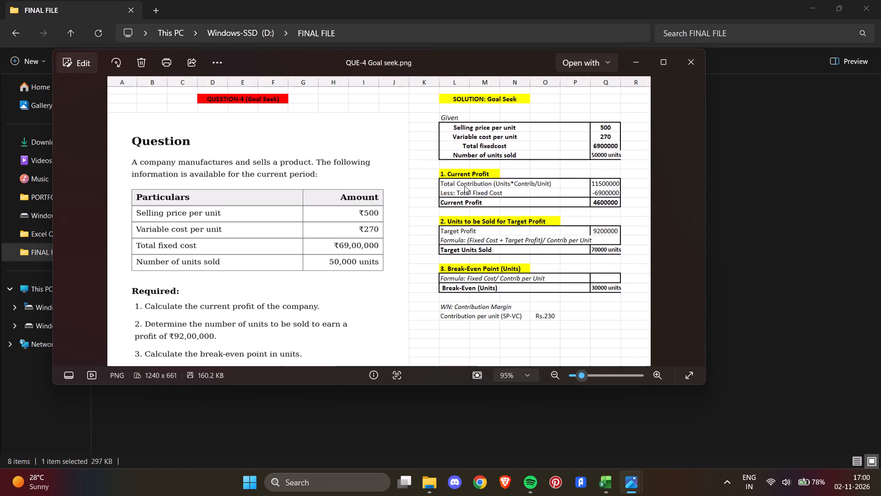
{"action": "key", "text": "Right"}
{"action": "key", "text": "Right"}
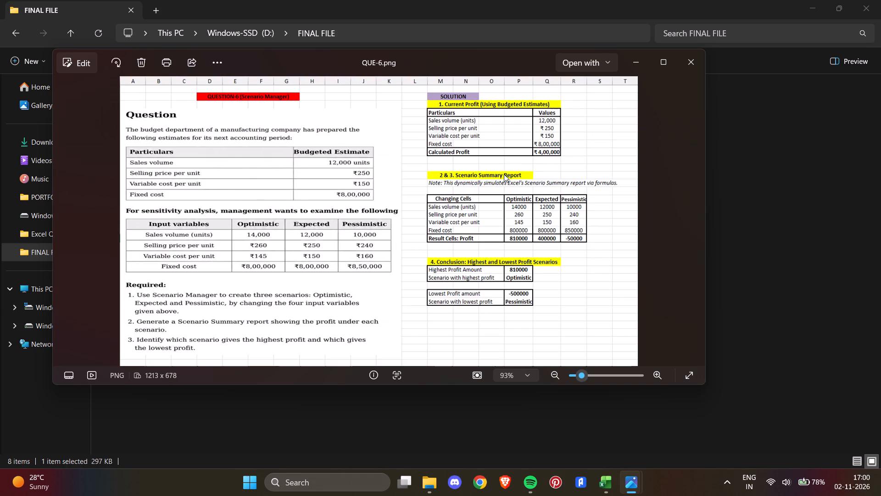
{"action": "left_click", "coordinate": [697, 65]}
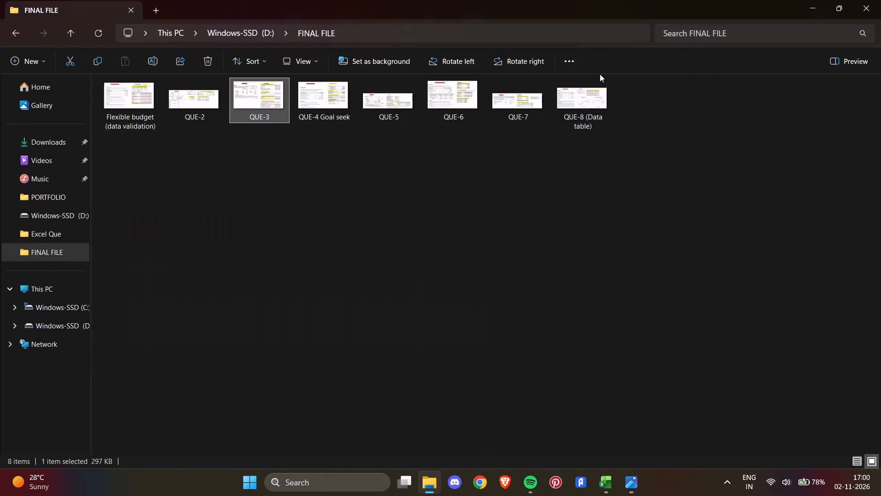
Rename the QUE-6 screenshot as "QUE-6 (Scenario manager0".
{"action": "left_click", "coordinate": [459, 102]}
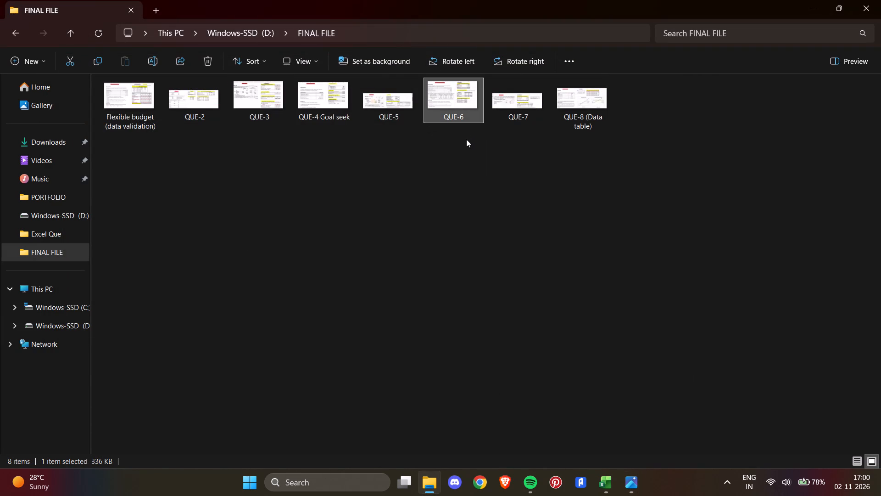
{"action": "right_click", "coordinate": [451, 99]}
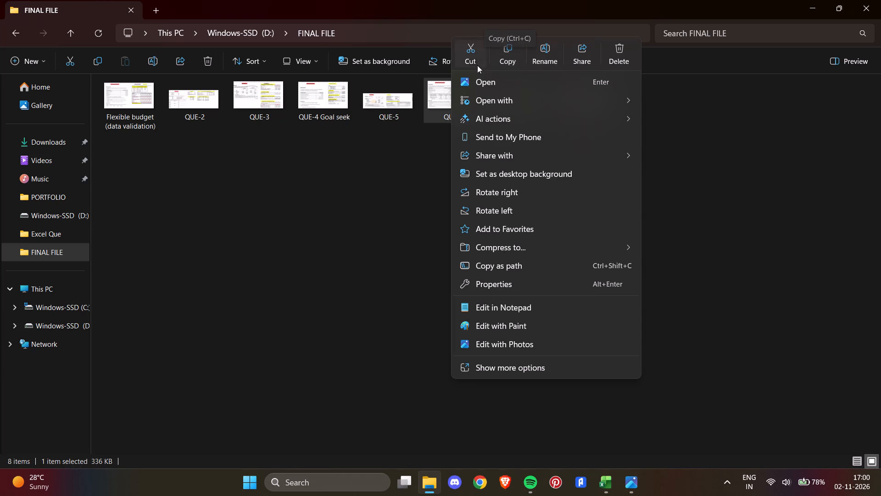
{"action": "left_click", "coordinate": [549, 56]}
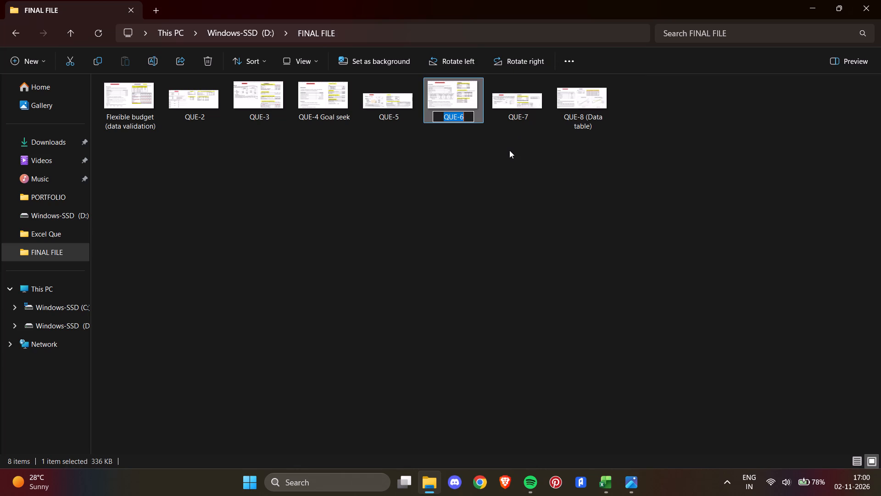
{"action": "left_click", "coordinate": [468, 113]}
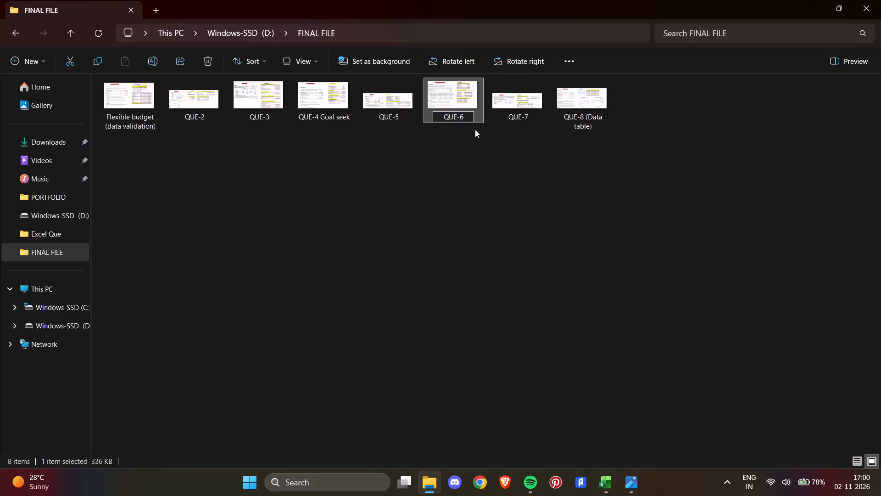
{"action": "left_click", "coordinate": [475, 130]}
{"action": "left_click", "coordinate": [470, 116]}
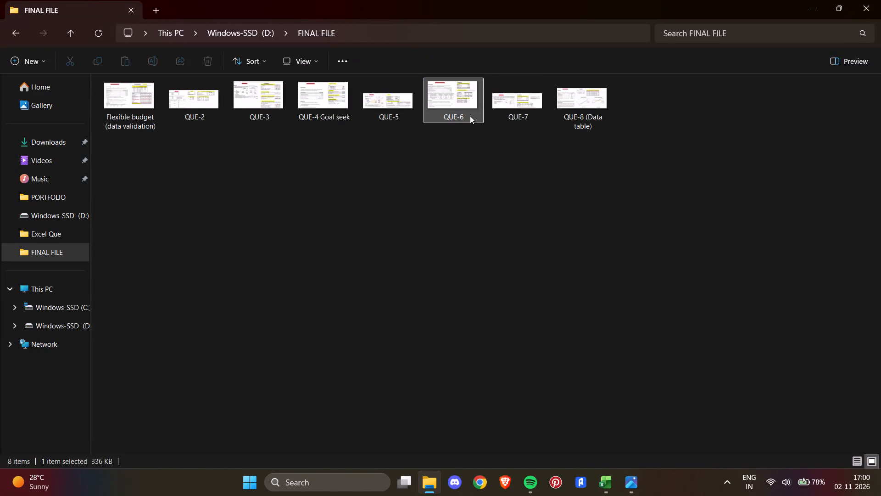
{"action": "key", "text": "F2"}
{"action": "left_click", "coordinate": [470, 116]}
{"action": "key", "text": "space"}
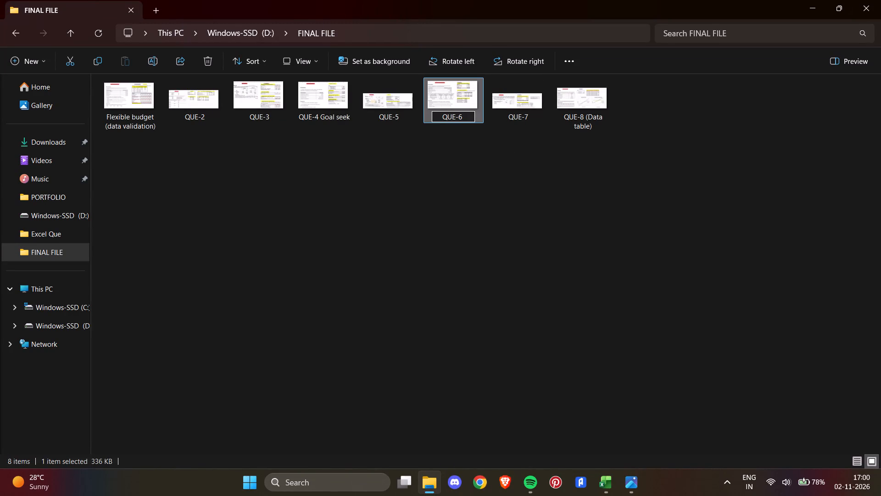
{"action": "key", "text": "shift+parenleft"}
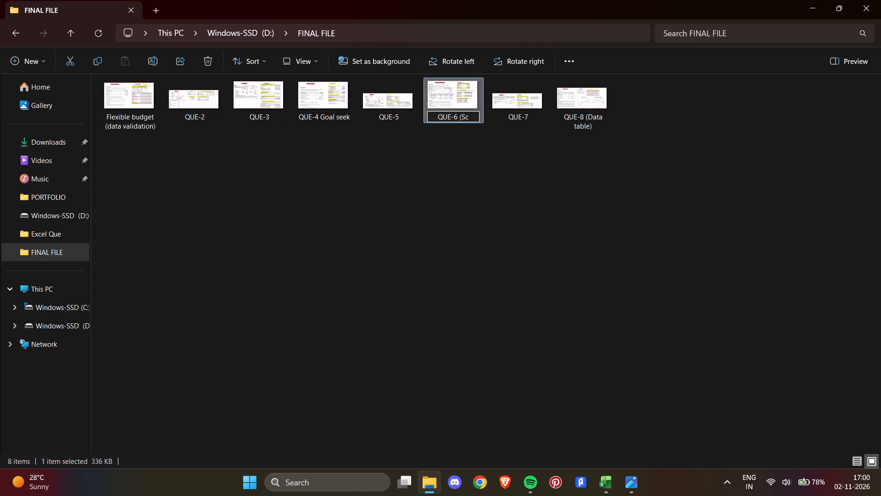
{"action": "type", "text": "en"}
{"action": "type", "text": "ario manager"}
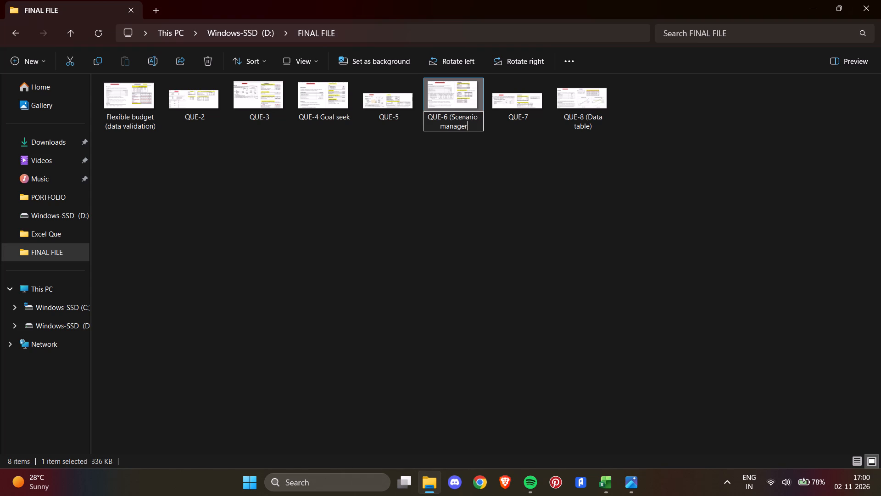
{"action": "key", "text": "0"}
{"action": "key", "text": "Return"}
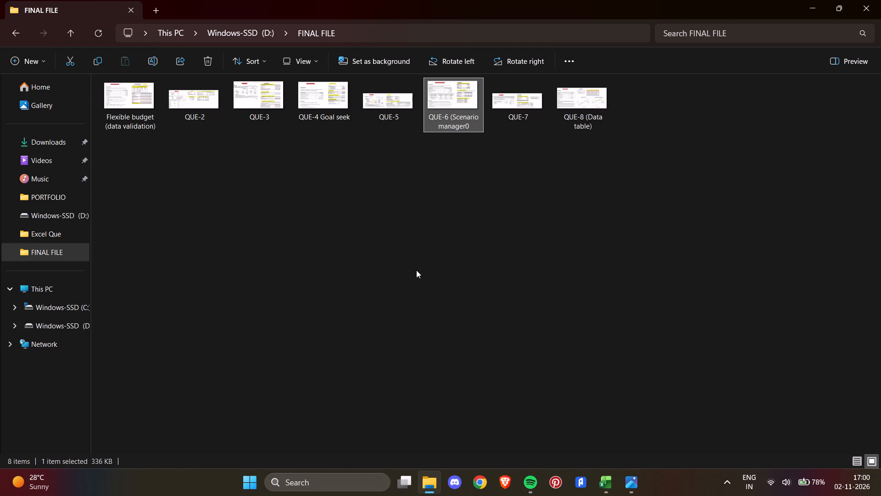